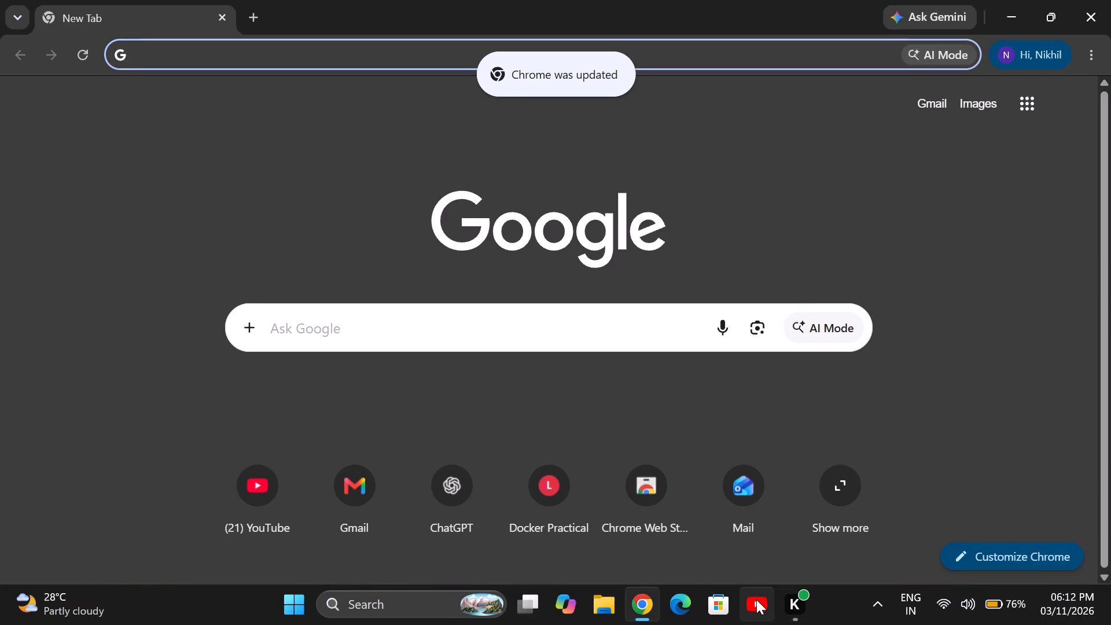
Switch to YouTube in Edge, search for "naitarani por khandeshi song", and start the first video in the background.
click(756, 600)
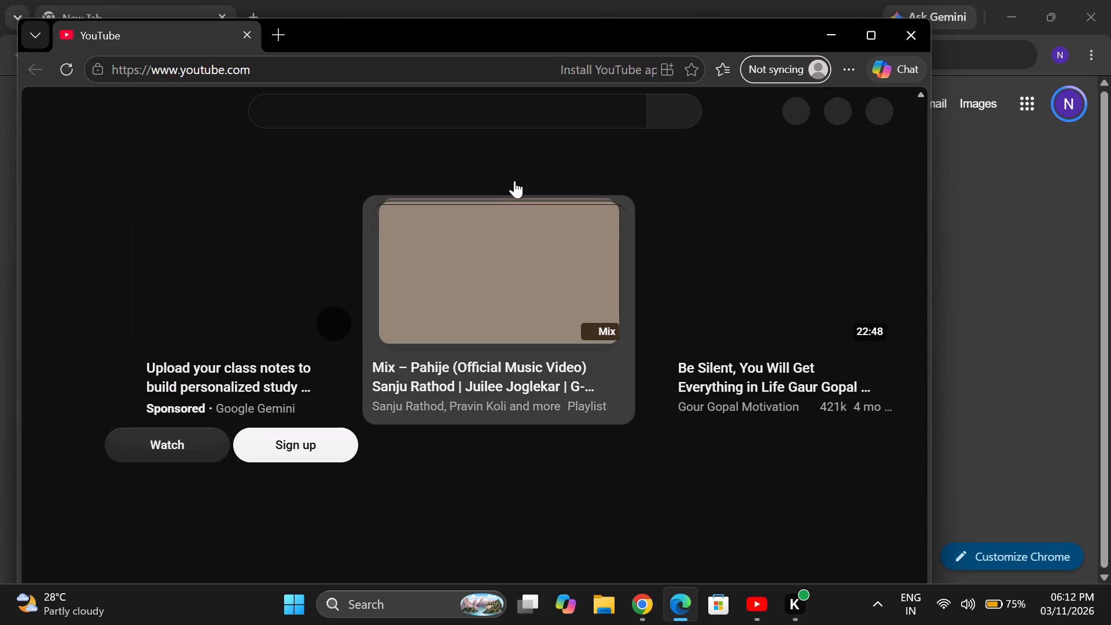
click(528, 110)
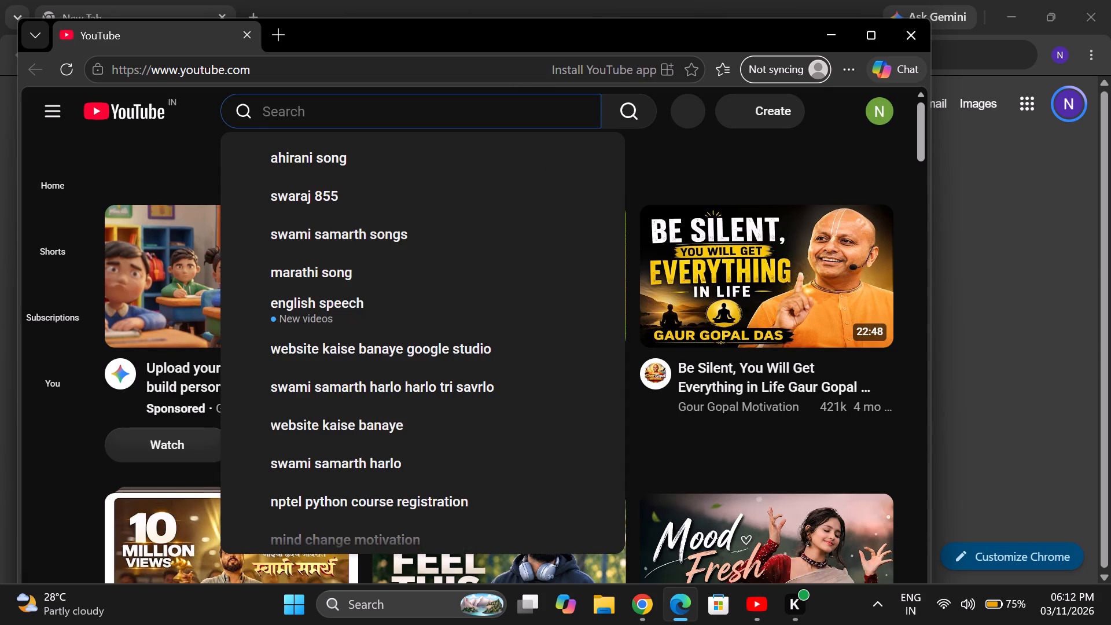
key(n)
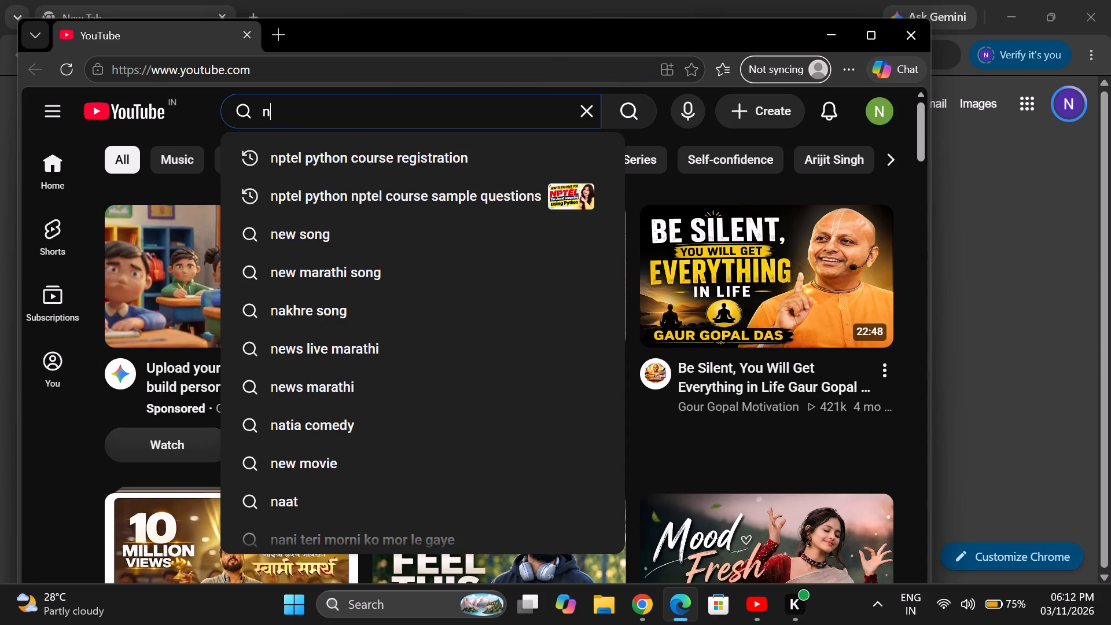
key(i)
key(BackSpace)
text(ait)
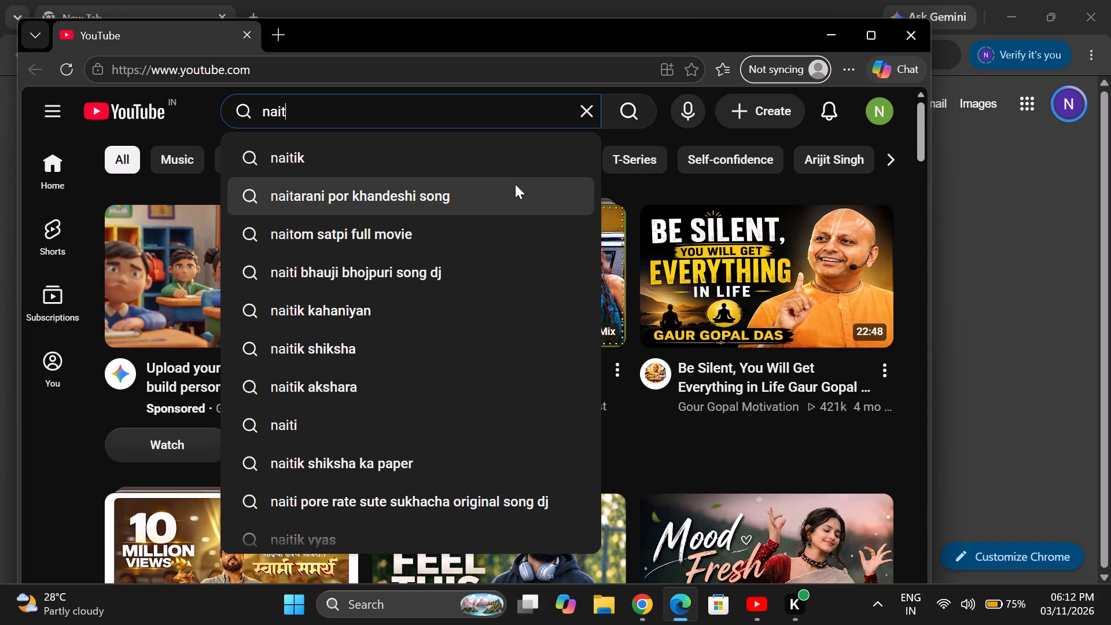
click(517, 202)
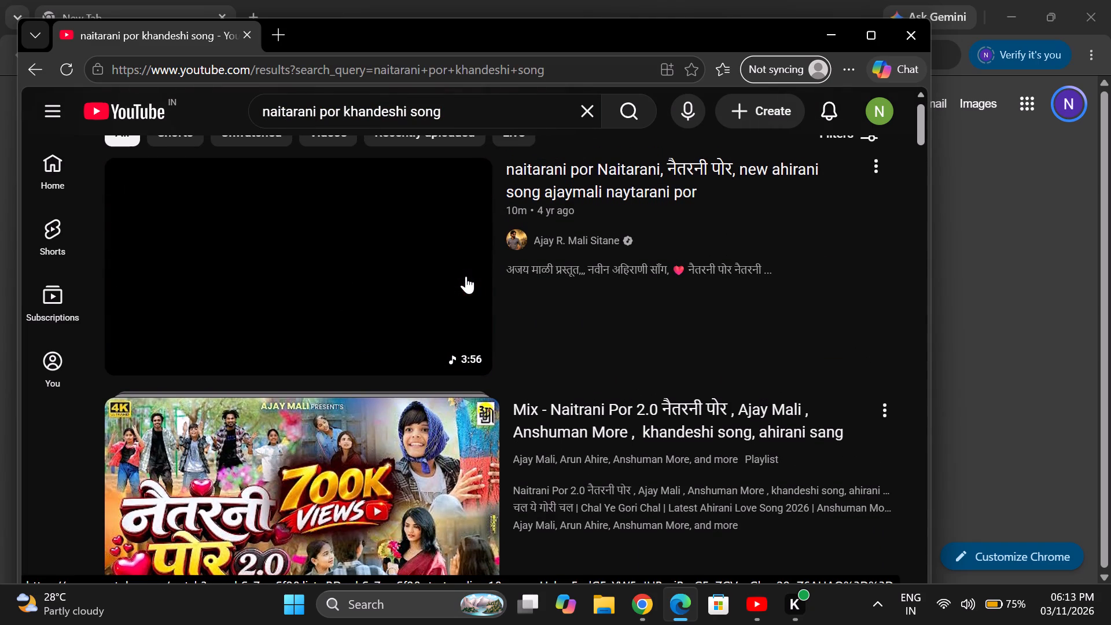
scroll(416, 305, up, 1)
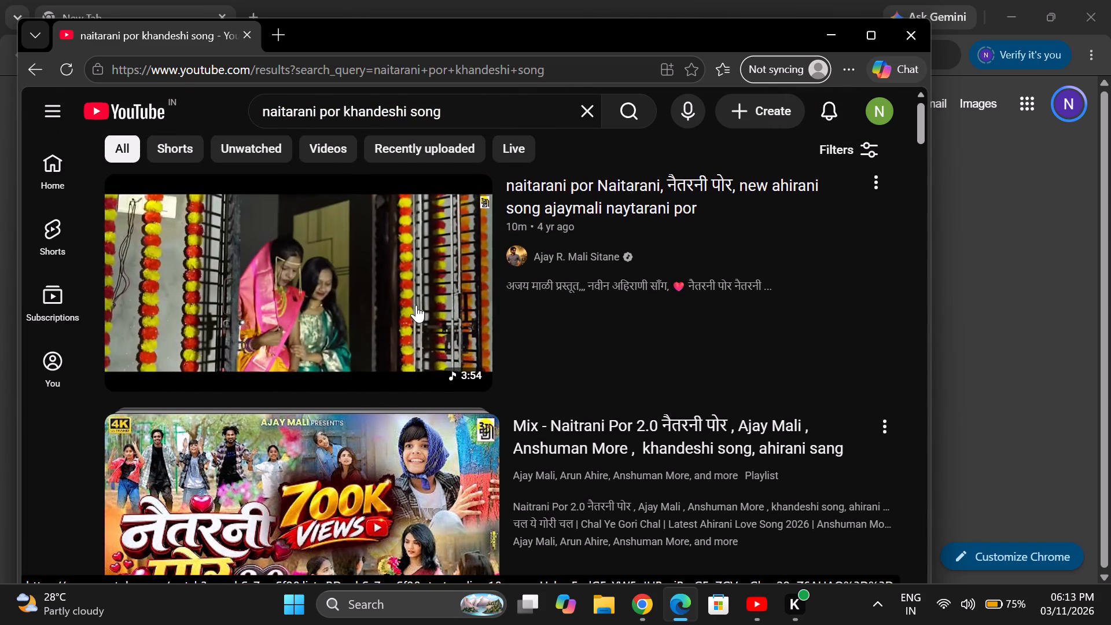
click(416, 305)
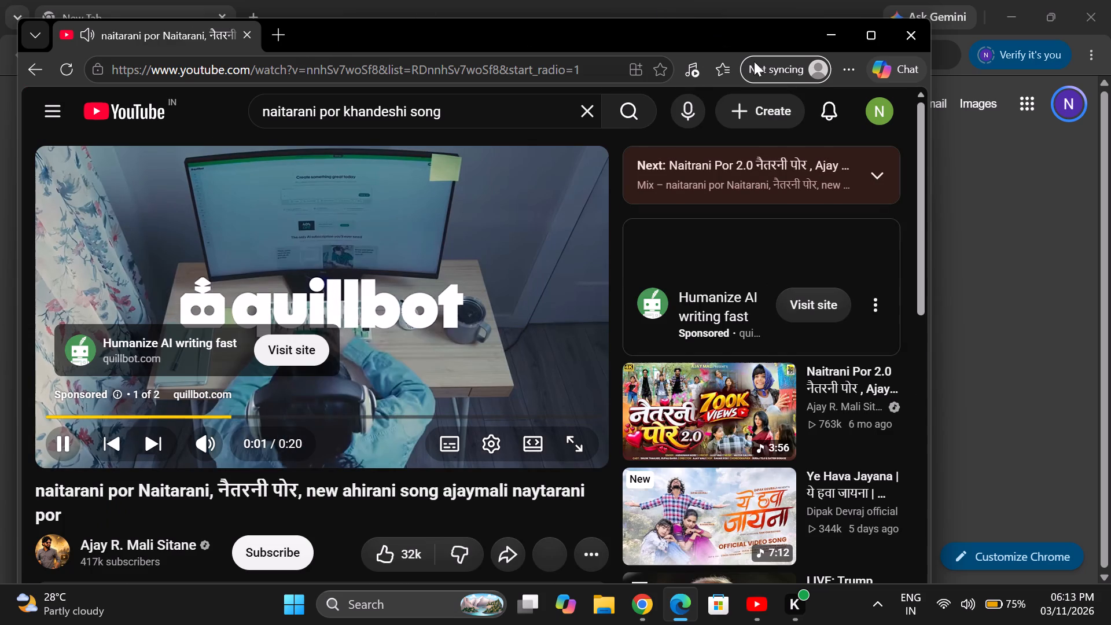
click(822, 42)
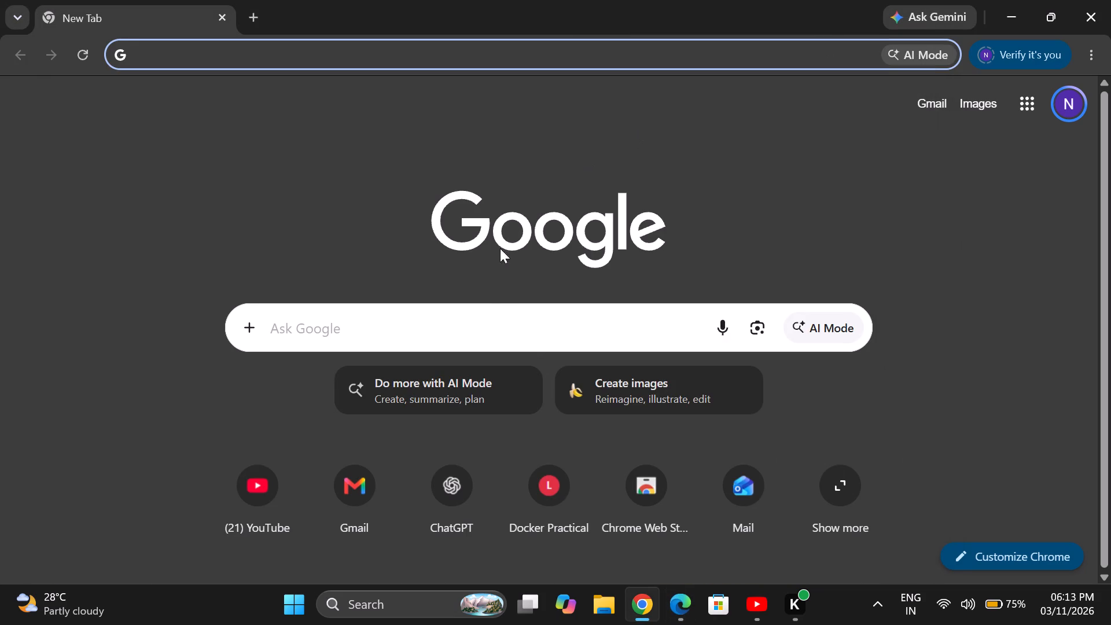
Search Google for canva in Chrome and open the Canva account login result.
click(496, 330)
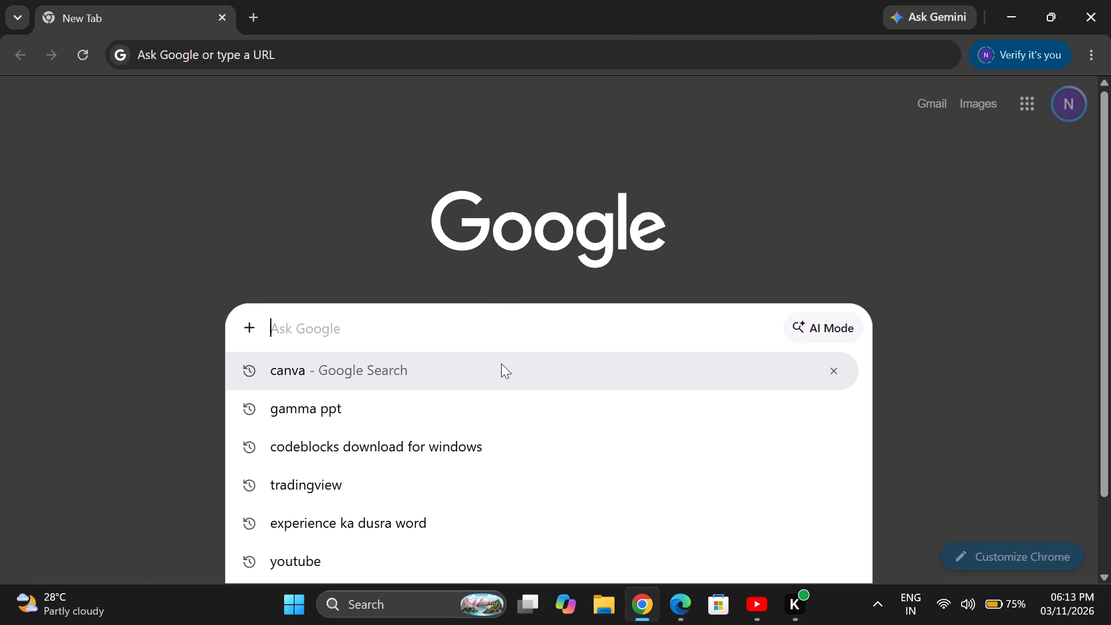
click(501, 363)
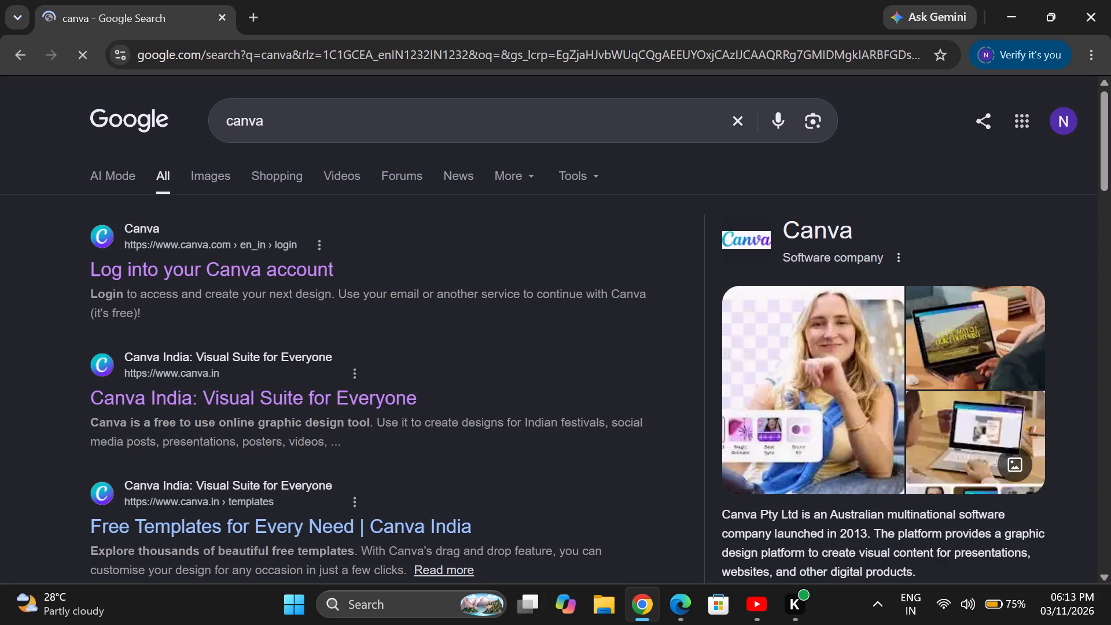
click(299, 258)
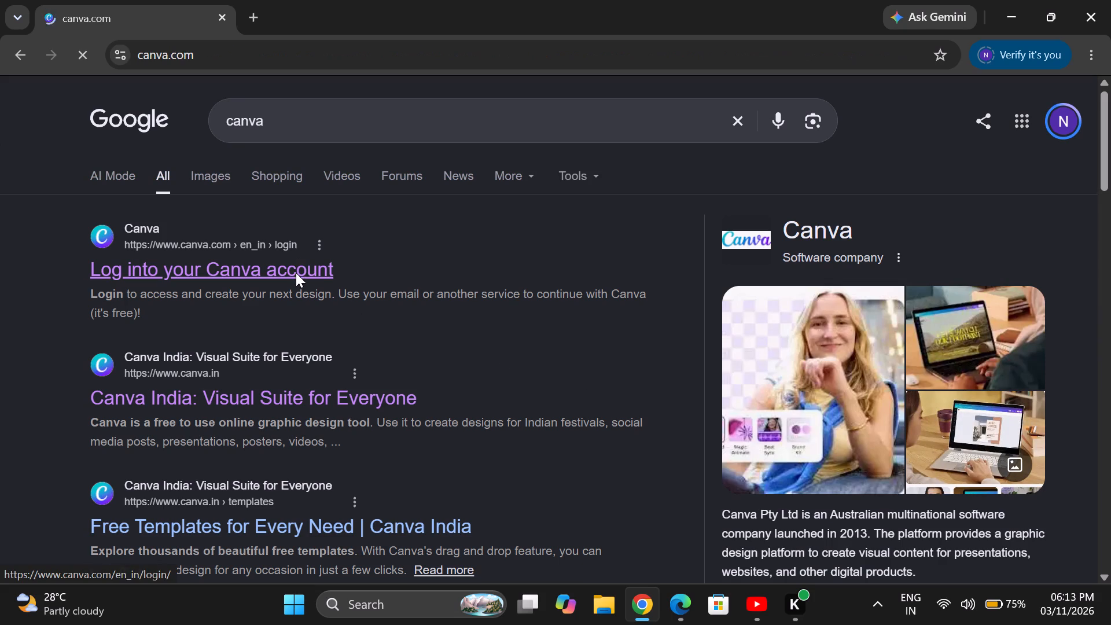
click(296, 273)
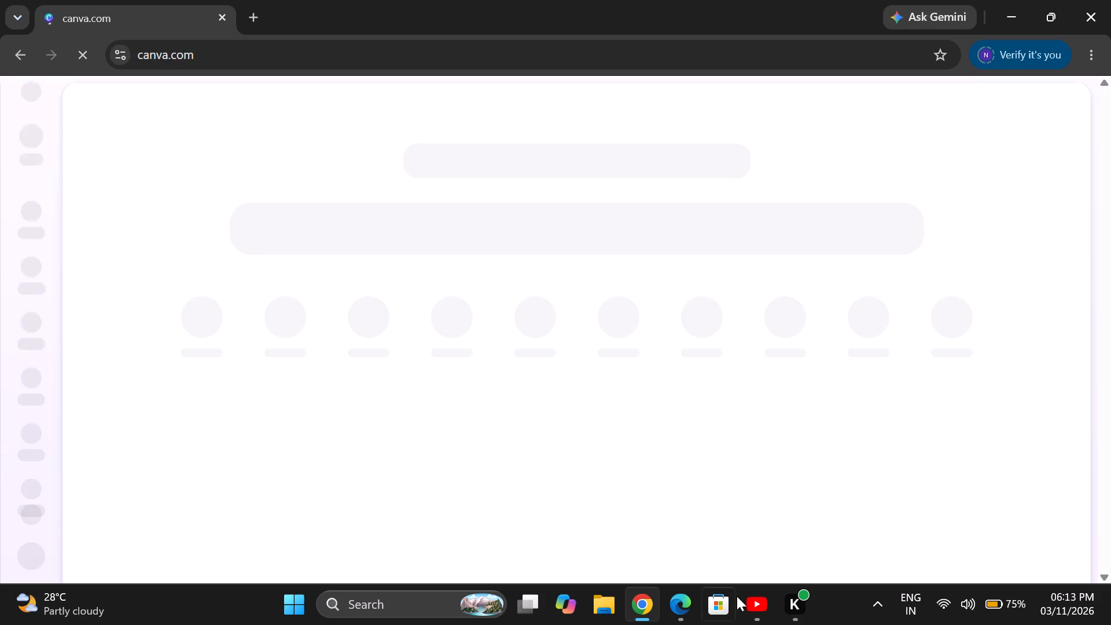
Switch back to YouTube in Edge to skip the advertisement, and return to Canva in Chrome.
click(763, 609)
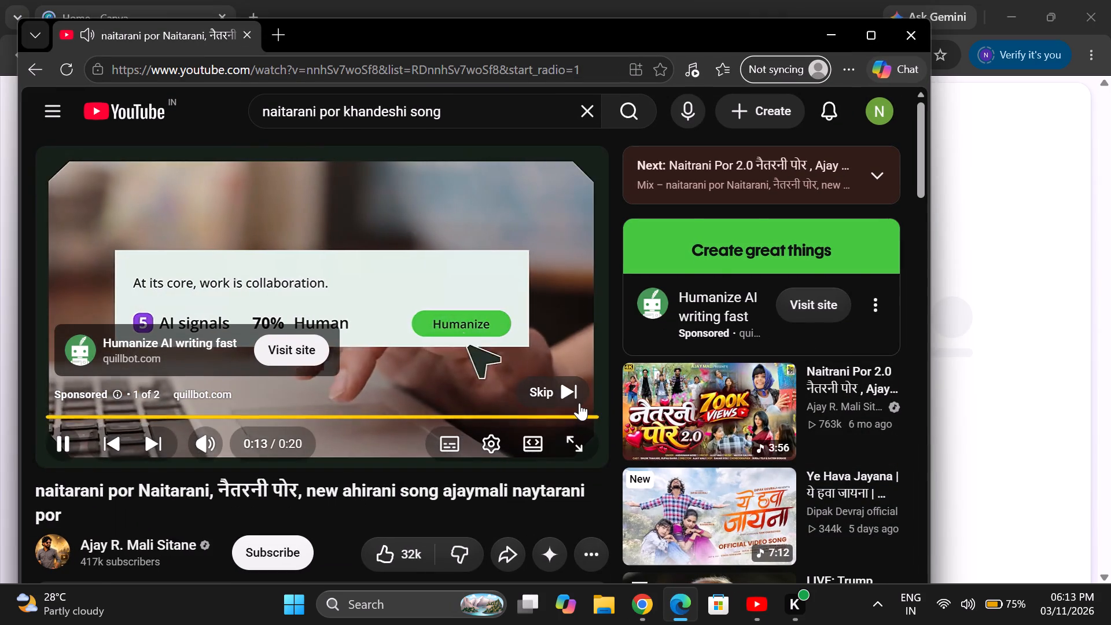
click(579, 403)
click(648, 611)
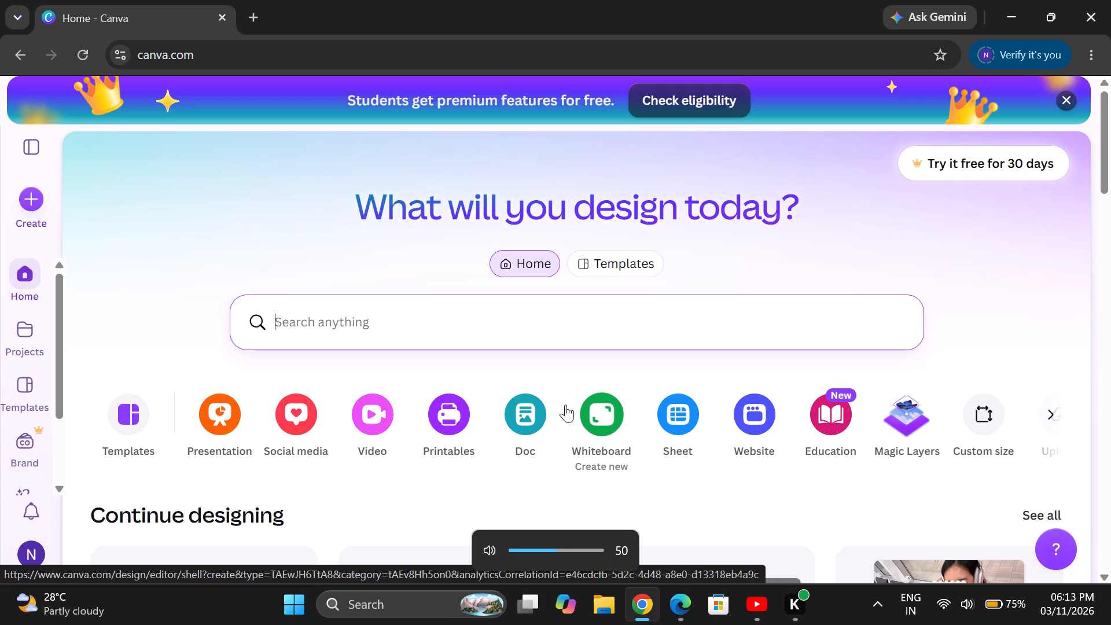
Open the "Understanding the Causes and Effects of Climate Change" presentation from the recent designs.
scroll(378, 381, down, 2)
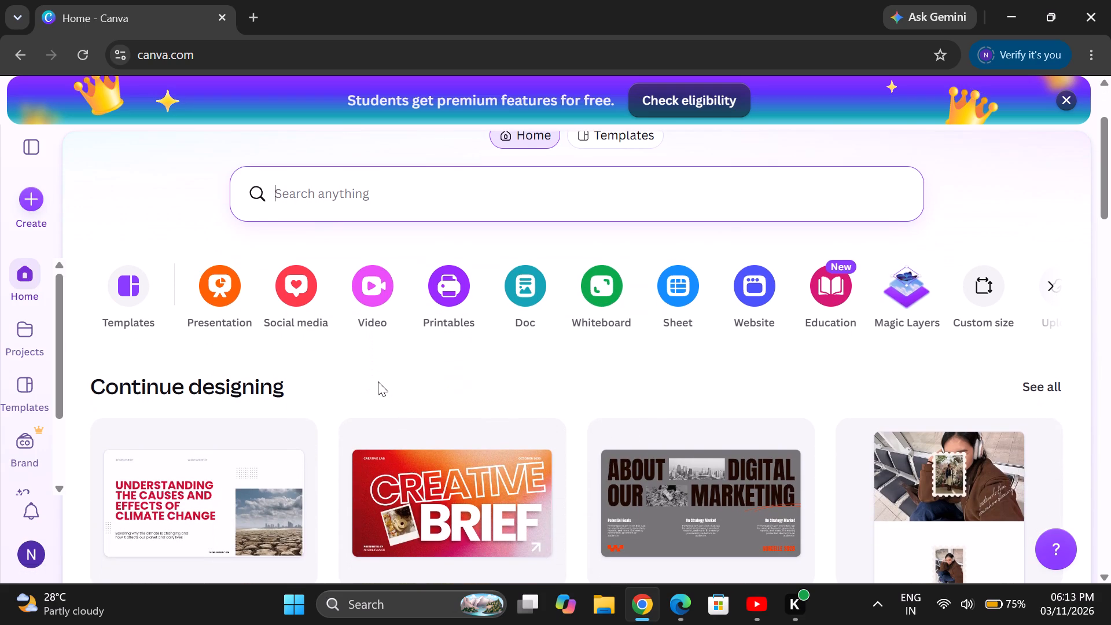
scroll(378, 381, down, 1)
click(208, 411)
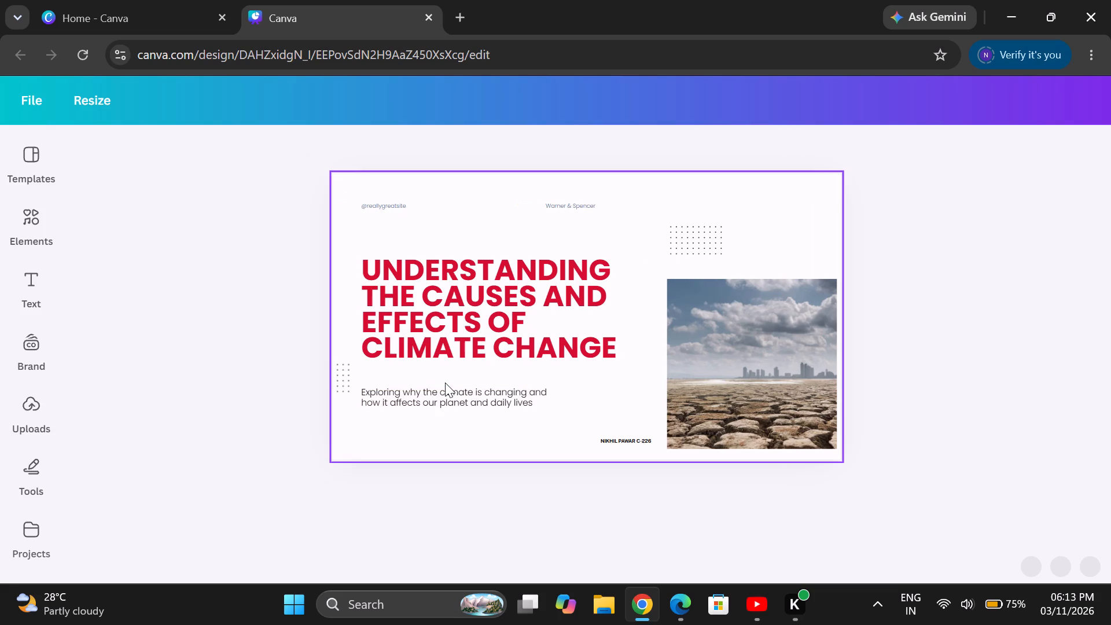
scroll(558, 466, down, 1)
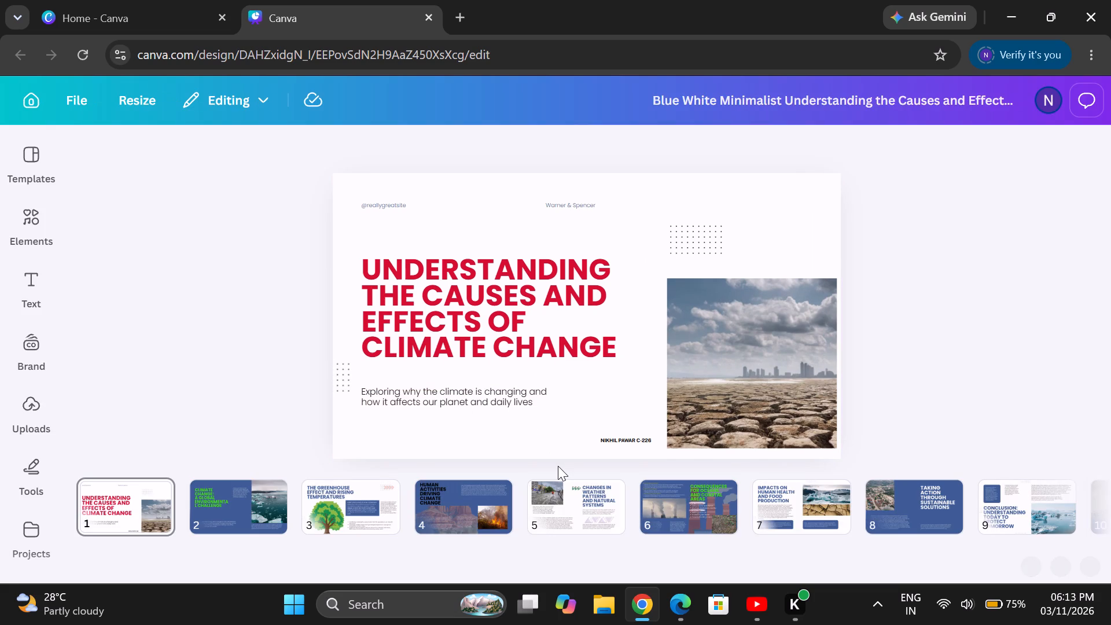
scroll(558, 466, down, 1)
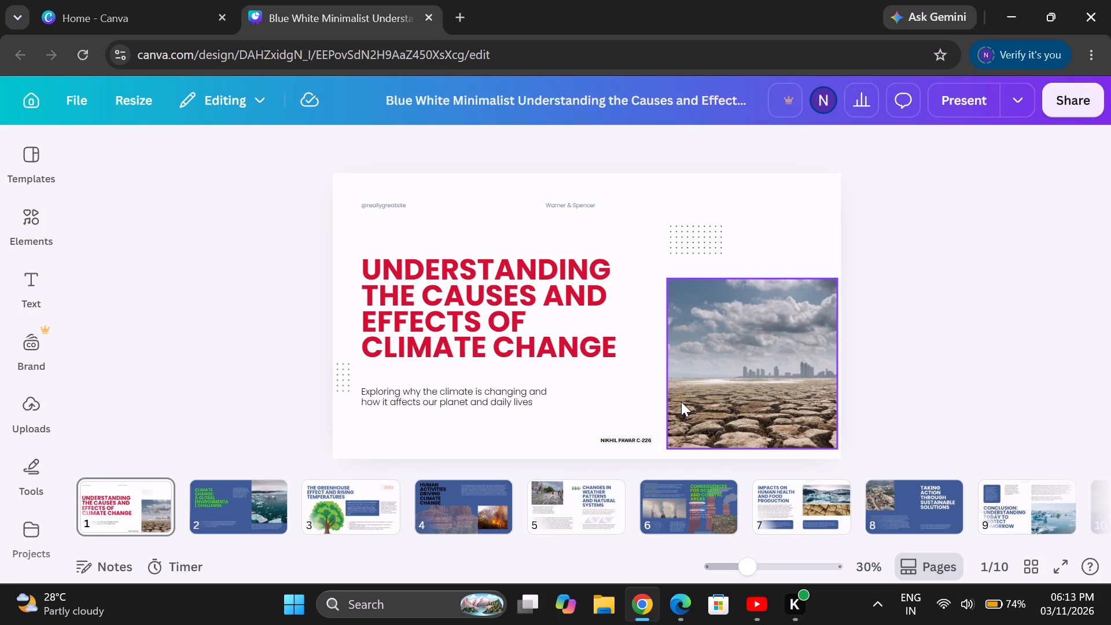
On page 2, shift the Lorem ipsum paragraph beside the green heading slightly closer to the heading.
click(237, 505)
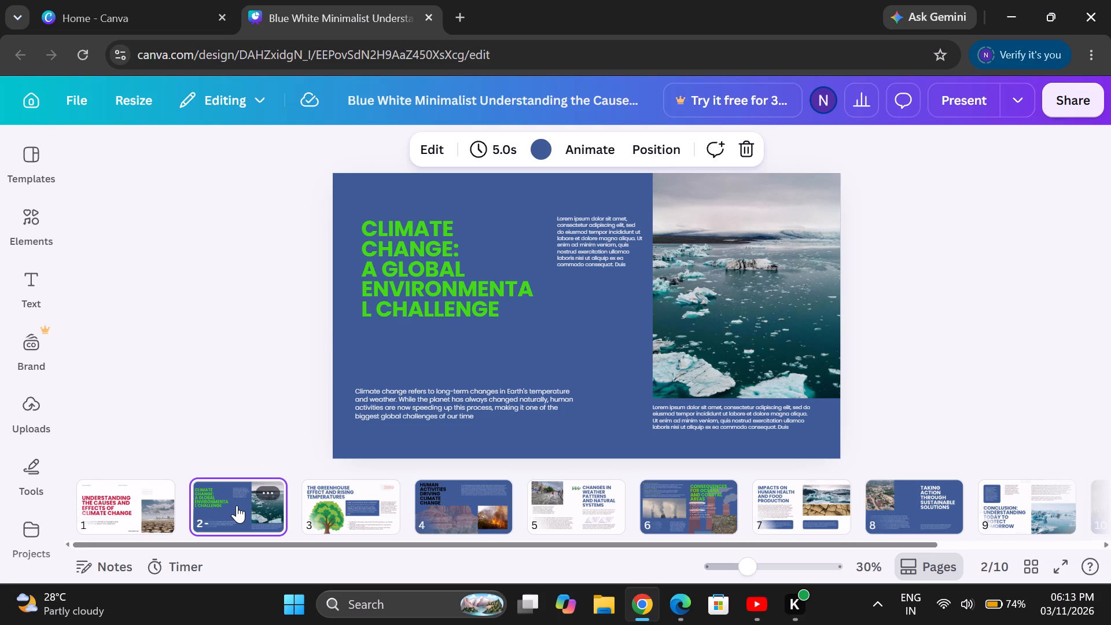
click(557, 240)
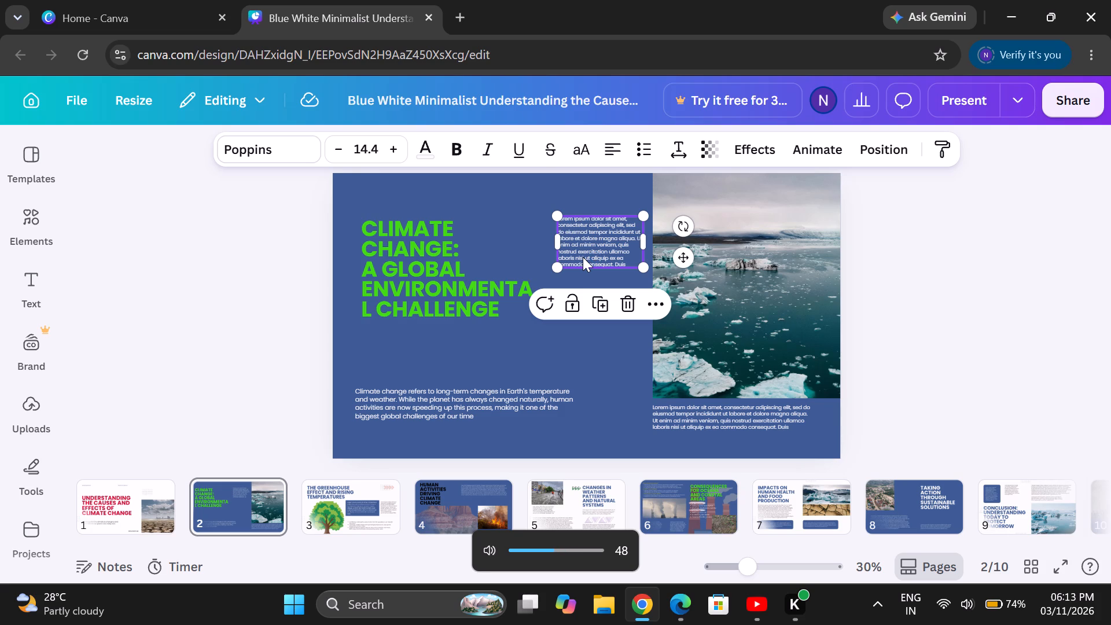
drag(599, 240, 584, 319)
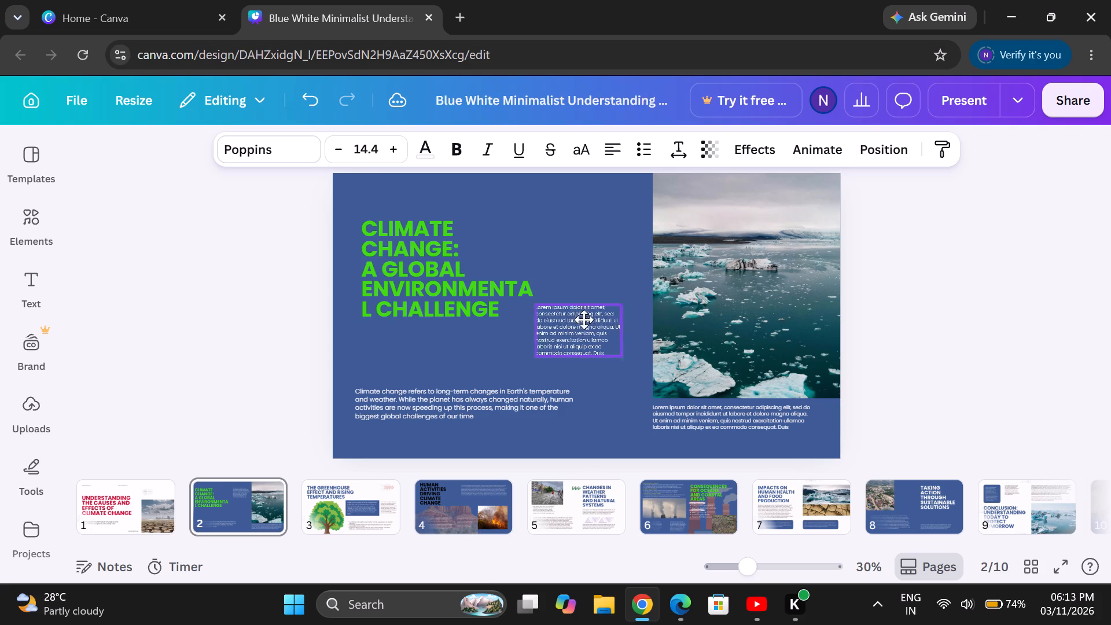
drag(584, 319, 590, 234)
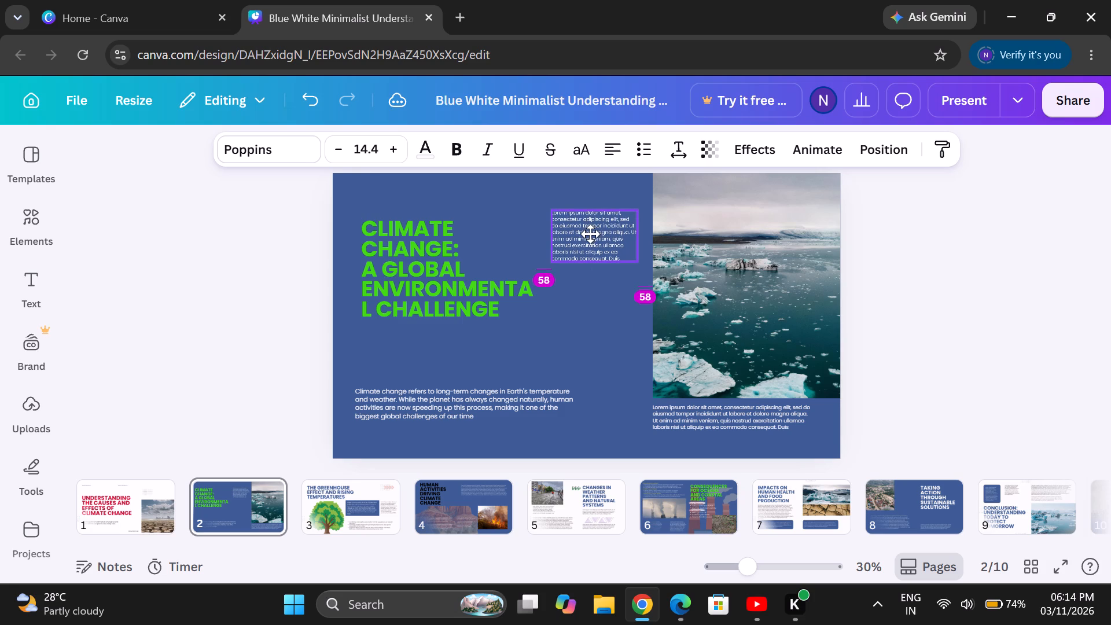
drag(590, 234, 590, 237)
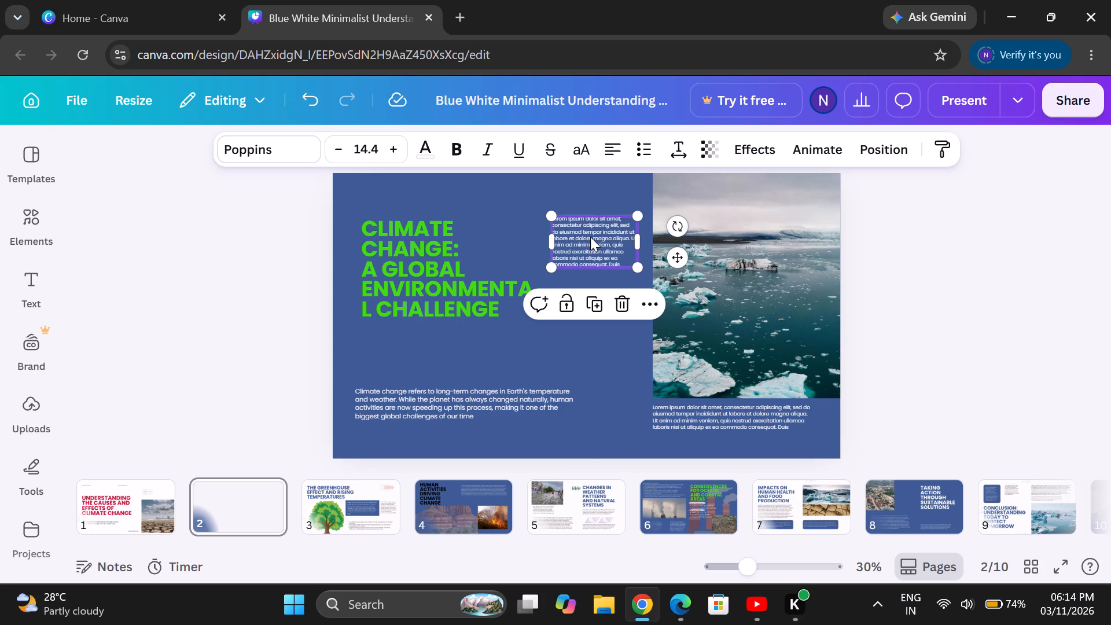
Increase the paragraph beside the green heading to font size 18.4 and move it slightly closer to the heading.
double_click(399, 153)
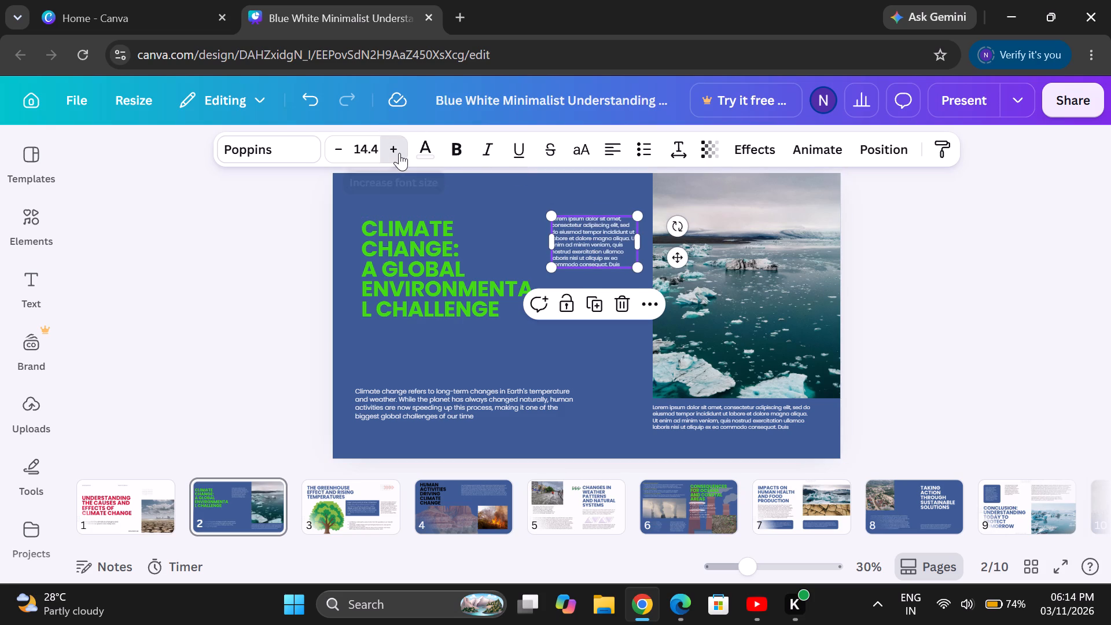
click(399, 153)
click(399, 153)
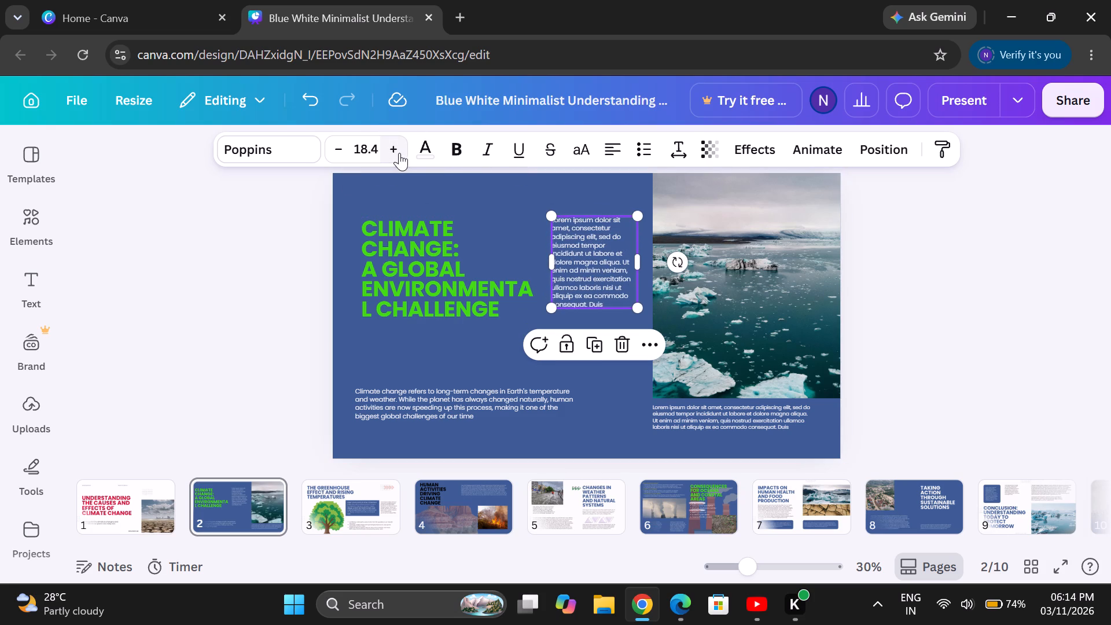
drag(598, 267, 576, 271)
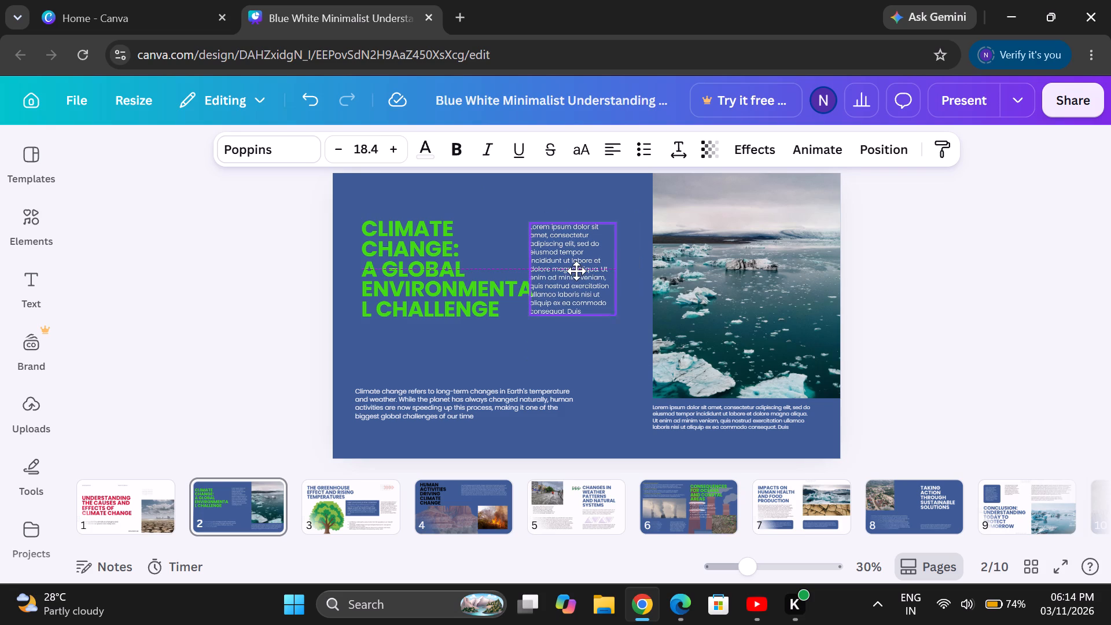
drag(576, 271, 587, 269)
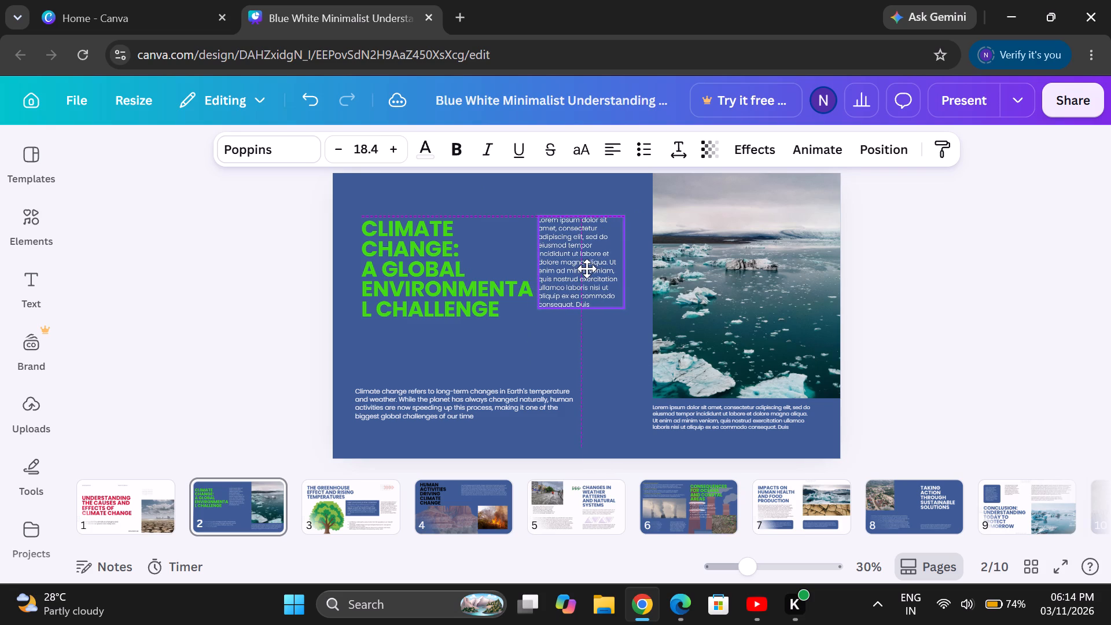
drag(587, 269, 590, 269)
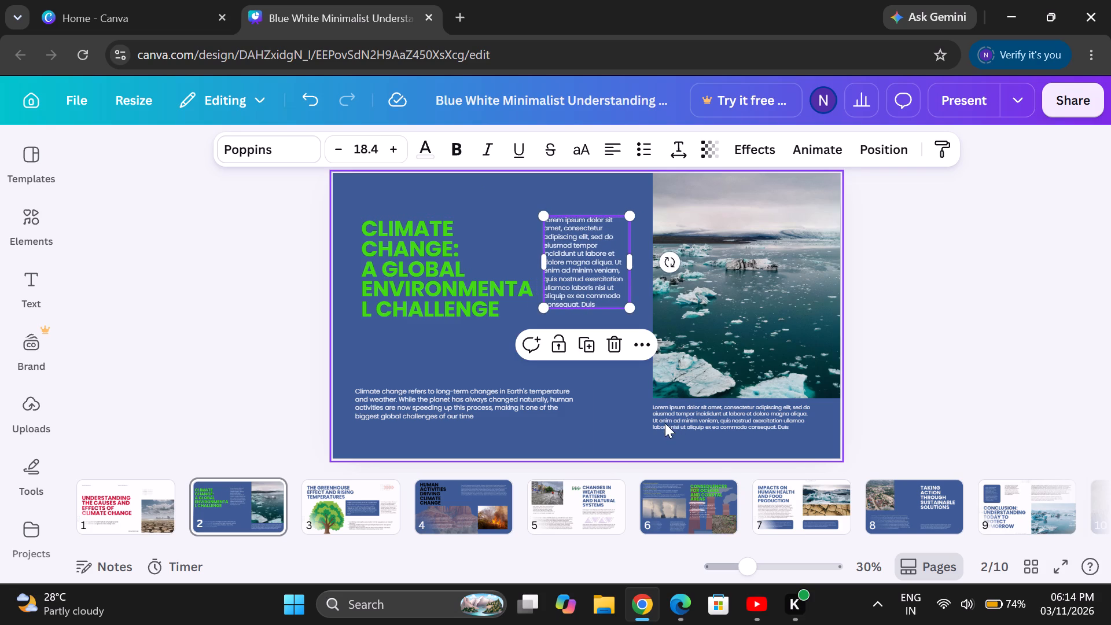
Enlarge the Lorem ipsum text below the iceberg photo to font size 15 and move it slightly lower.
click(665, 423)
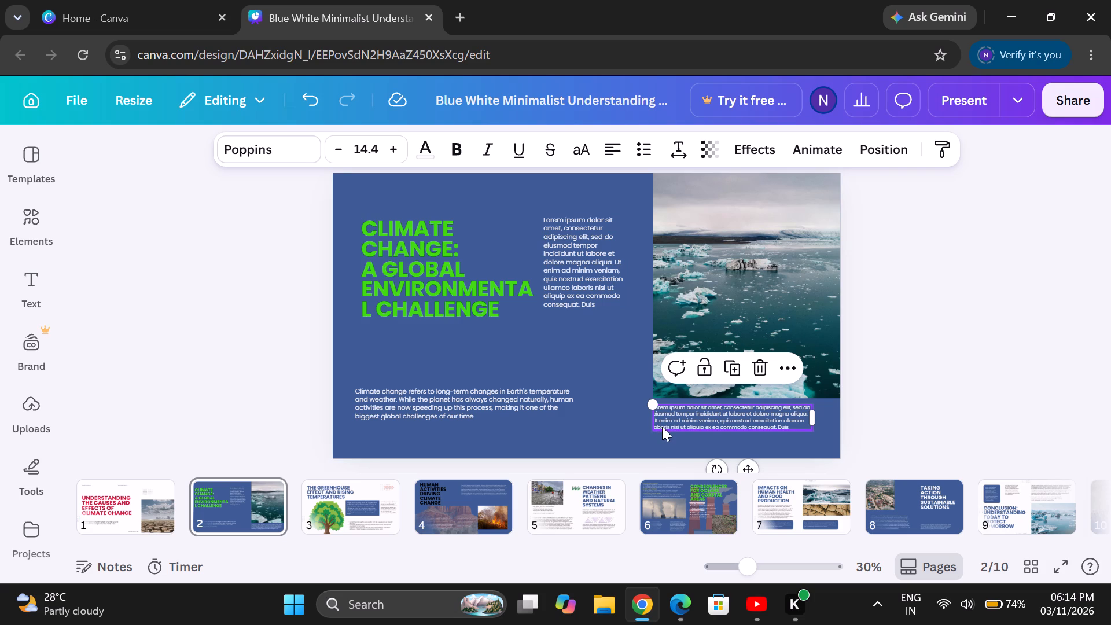
drag(652, 432, 646, 439)
drag(711, 423, 701, 449)
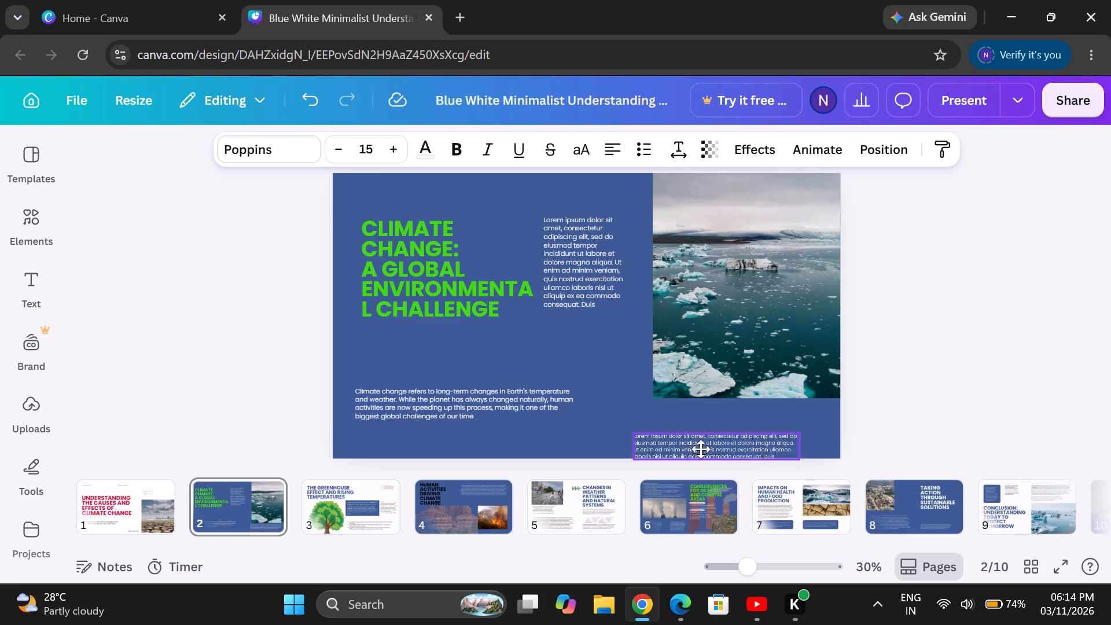
drag(701, 449, 709, 436)
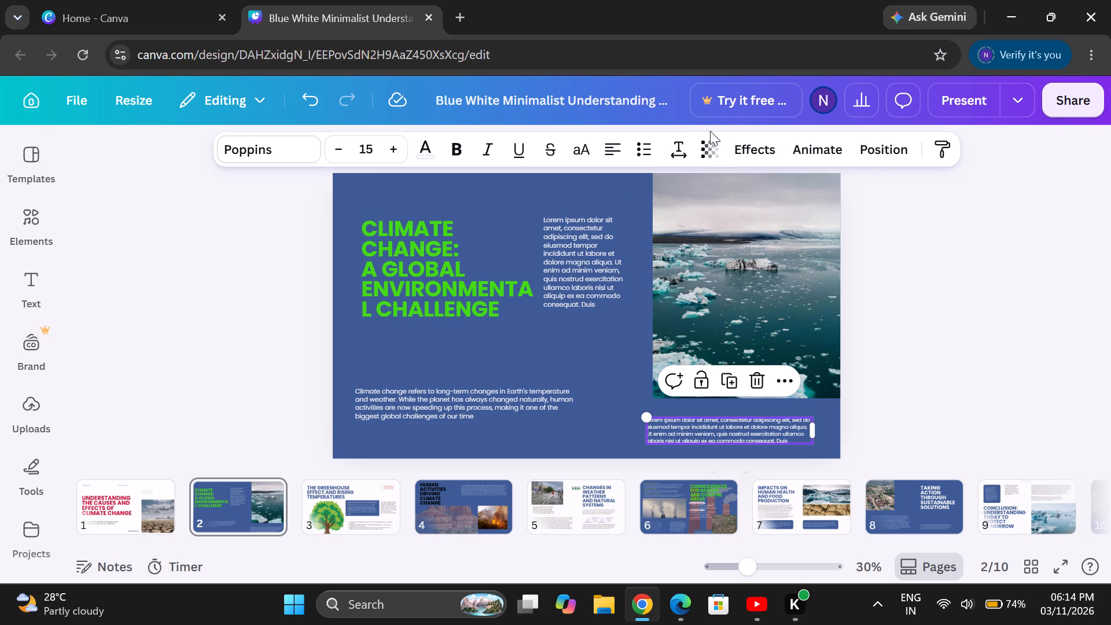
Apply the Typewriter animation to the green "Climate Change: A Global Environmental Challenge" heading.
click(594, 228)
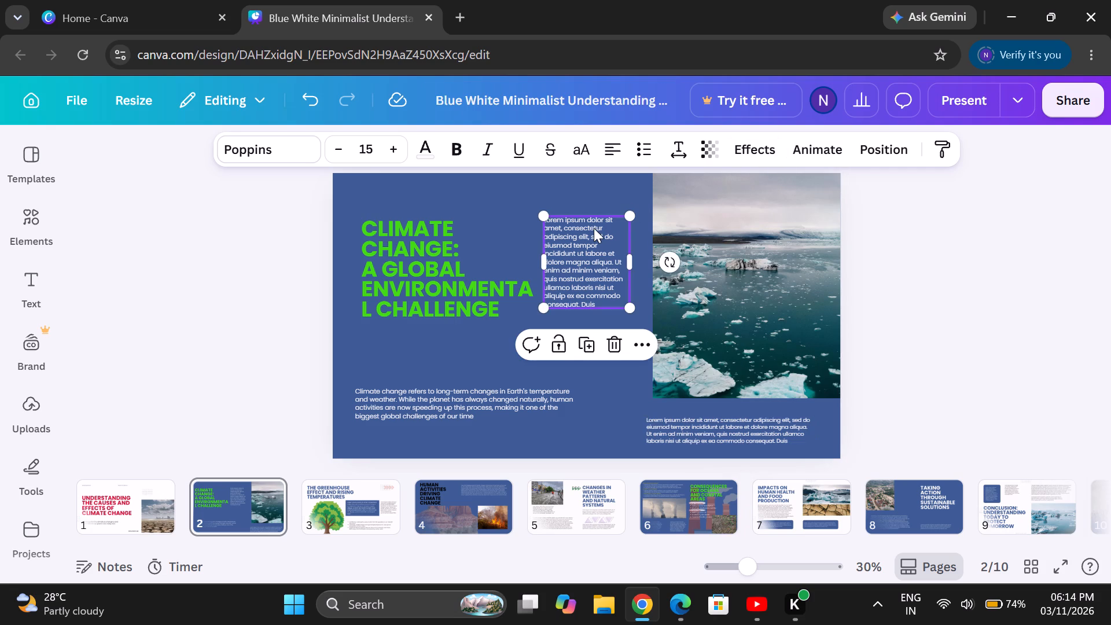
click(830, 152)
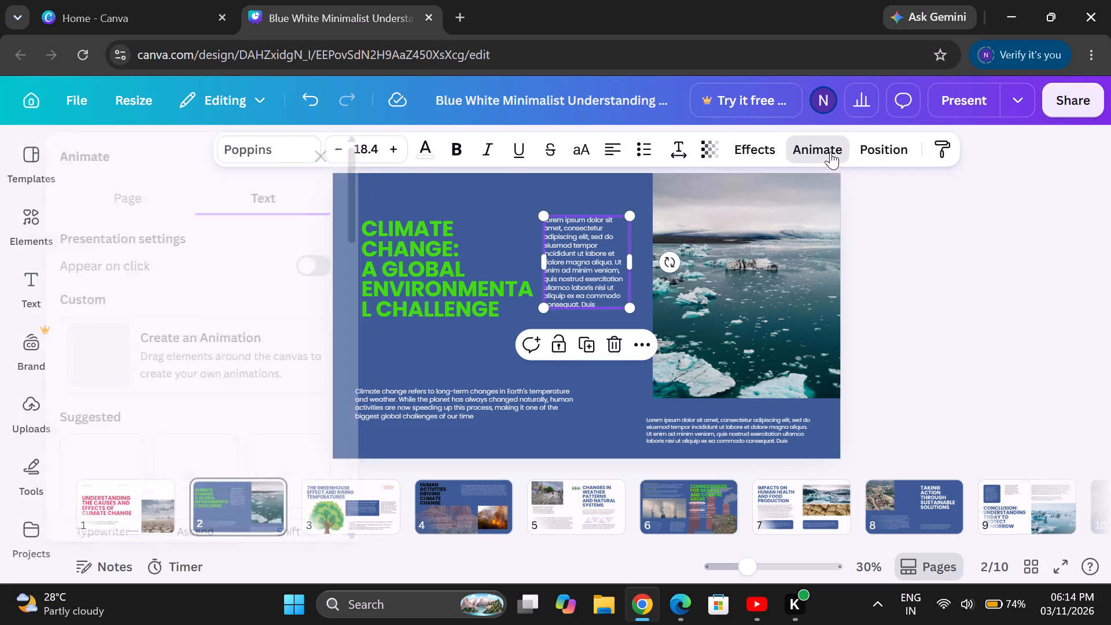
scroll(193, 509, down, 1)
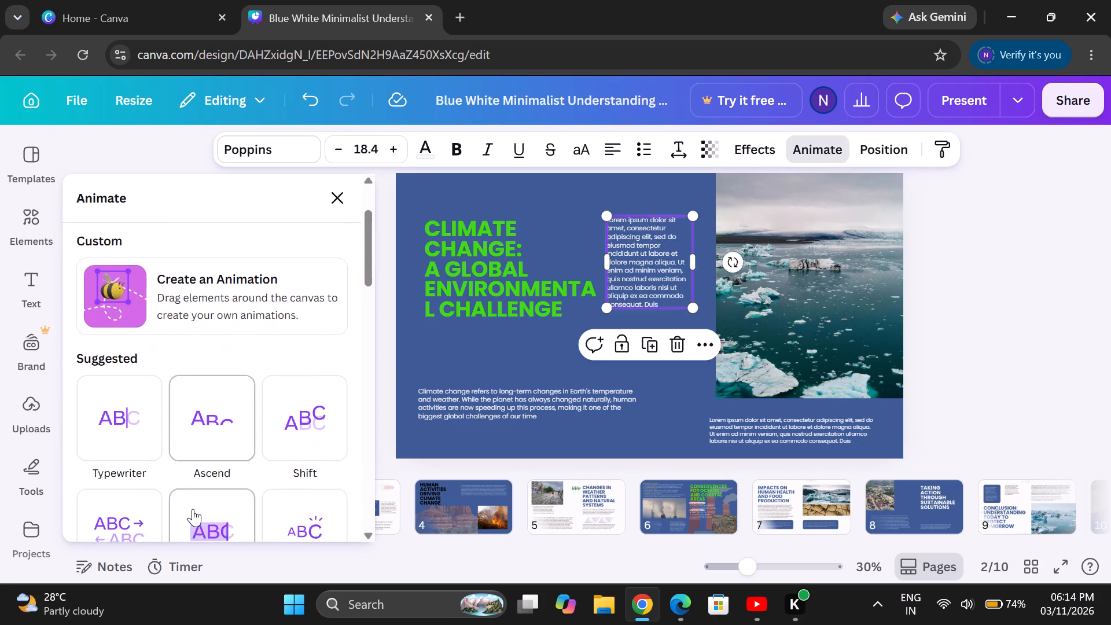
scroll(193, 509, down, 1)
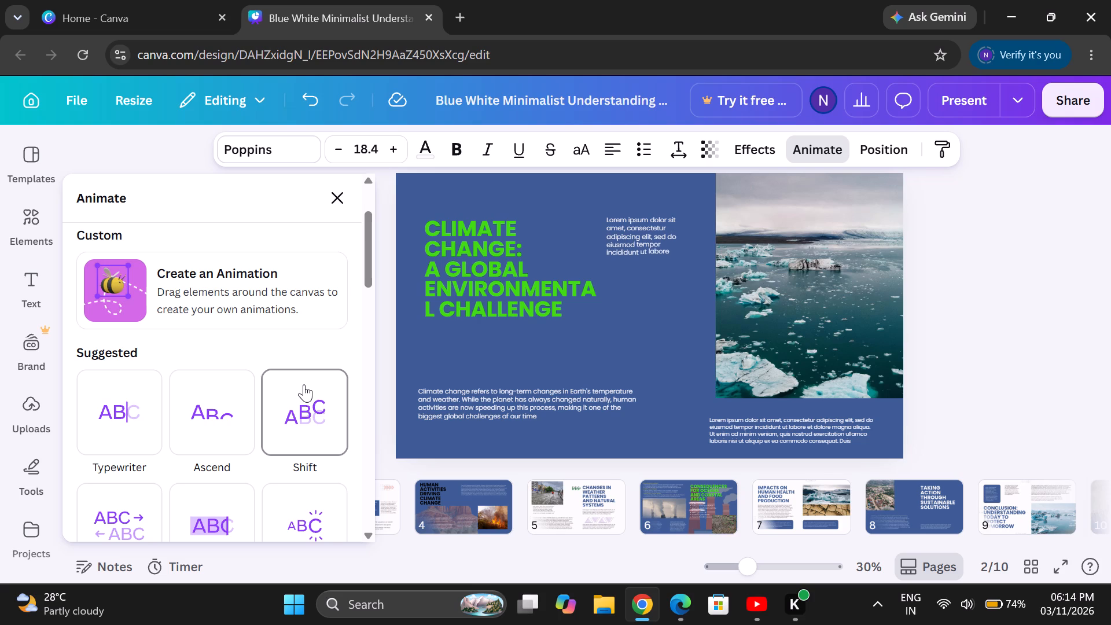
click(492, 295)
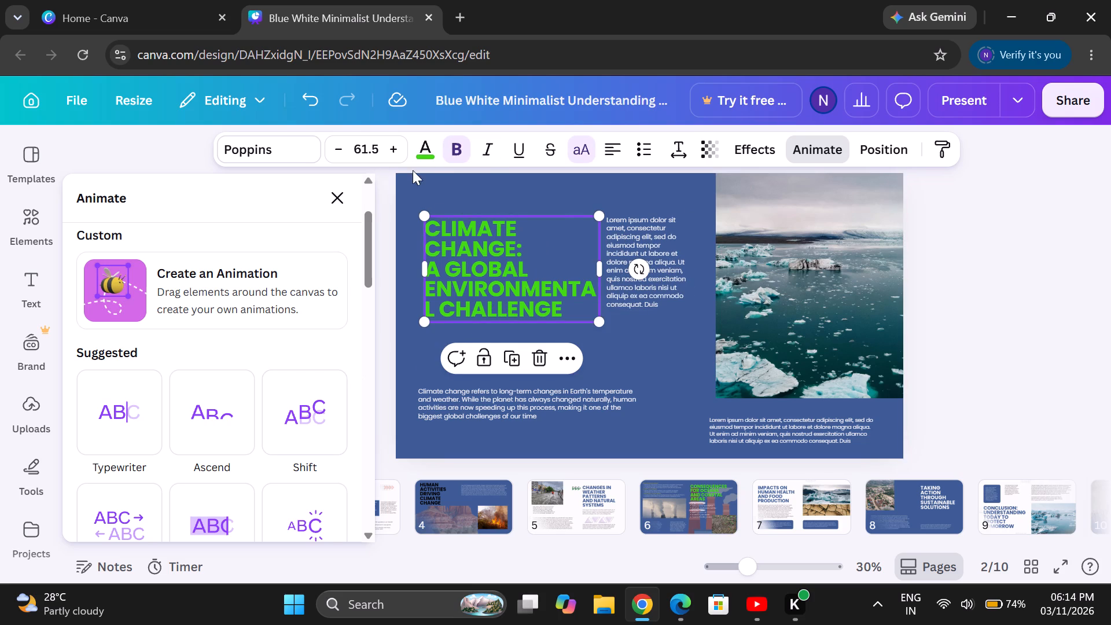
click(133, 404)
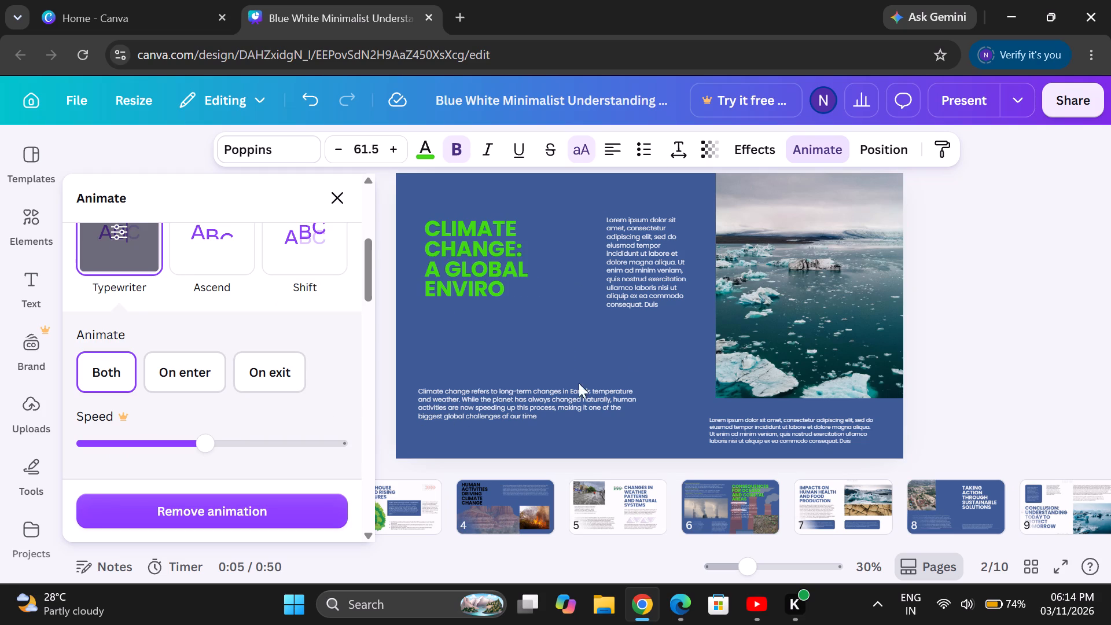
click(752, 351)
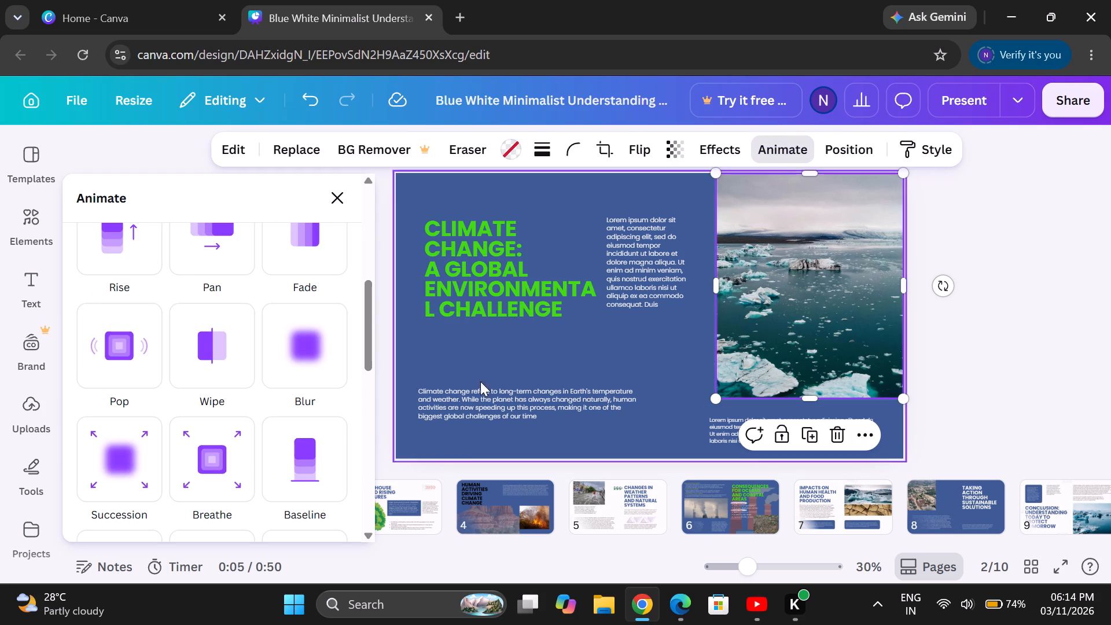
click(752, 318)
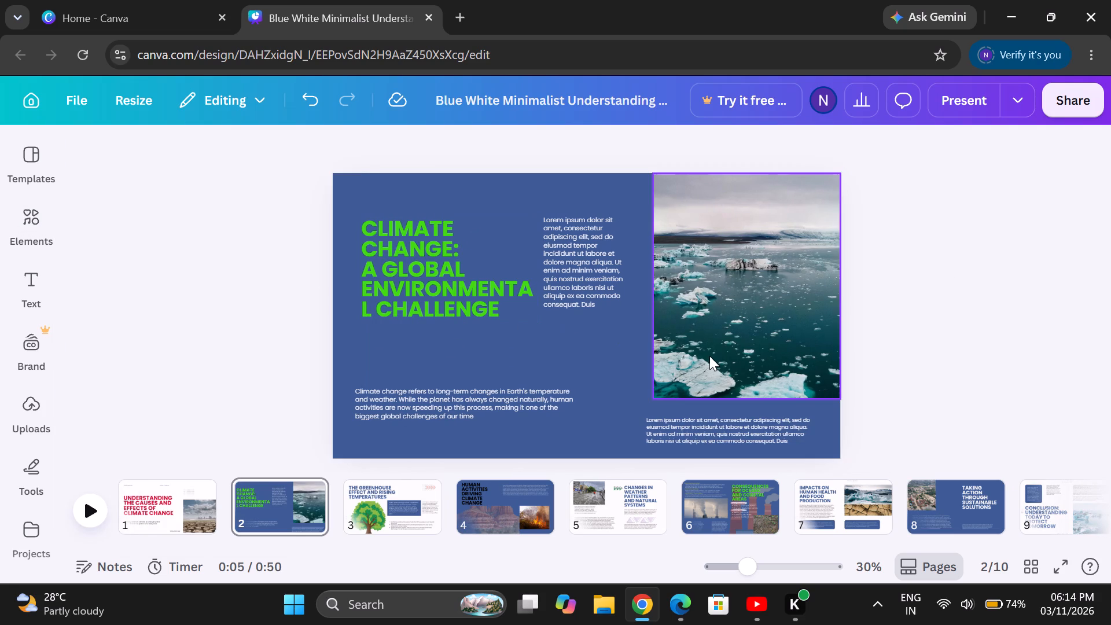
Select the iceberg photo on page 2 and open the Elements library.
click(709, 356)
click(32, 242)
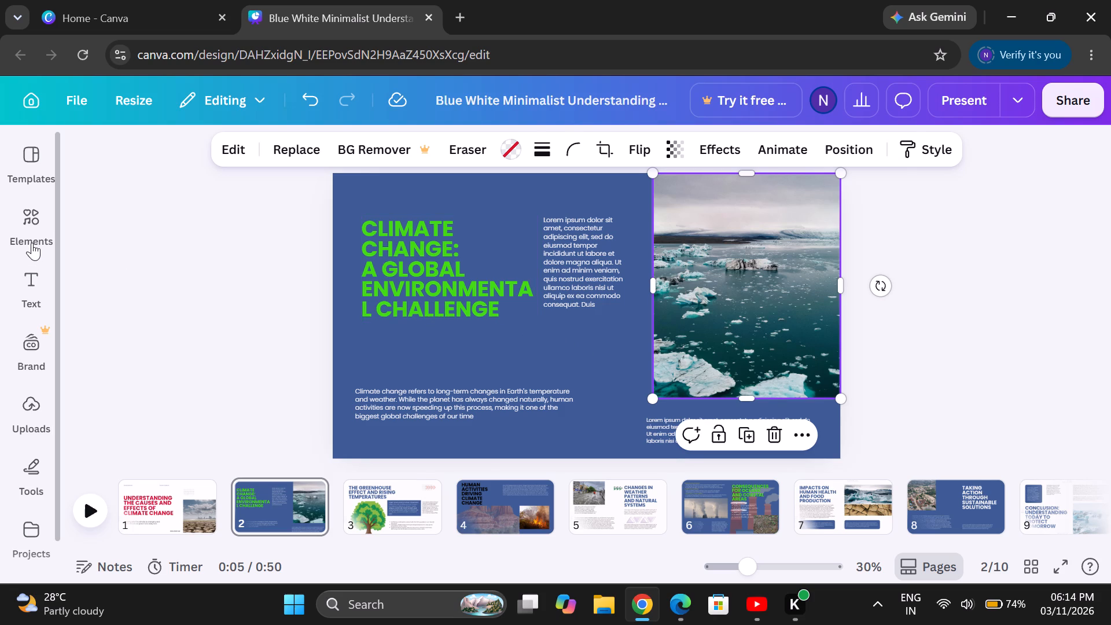
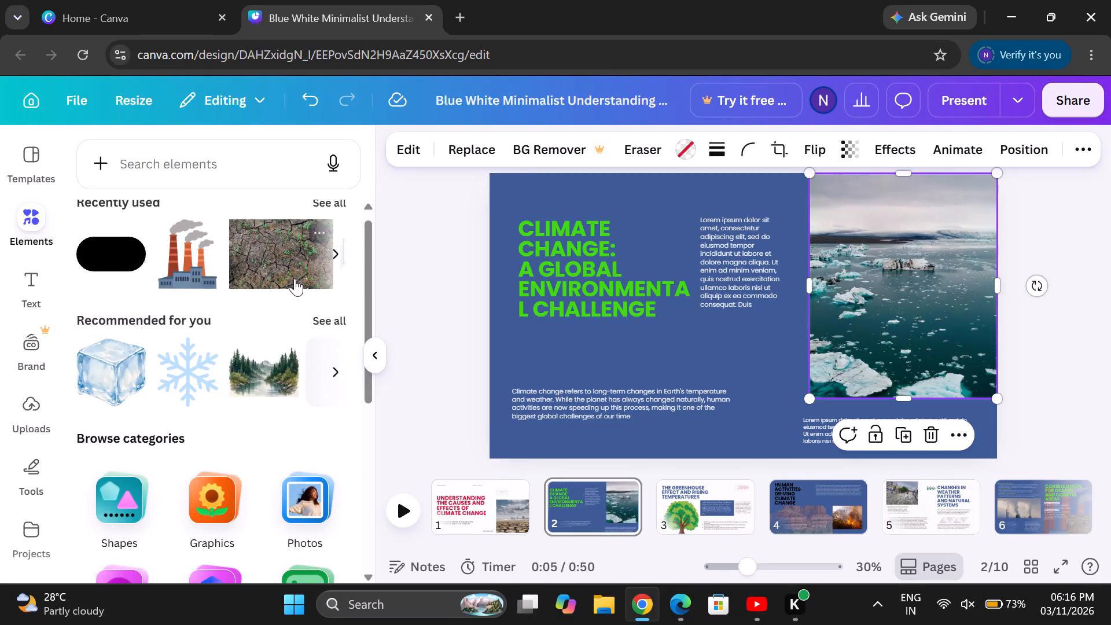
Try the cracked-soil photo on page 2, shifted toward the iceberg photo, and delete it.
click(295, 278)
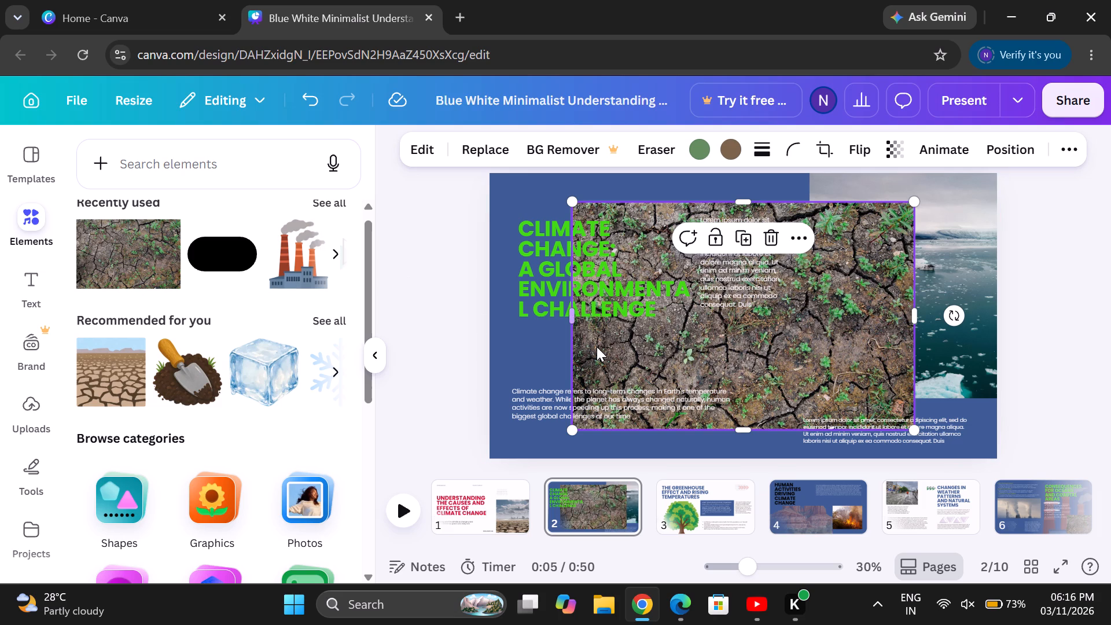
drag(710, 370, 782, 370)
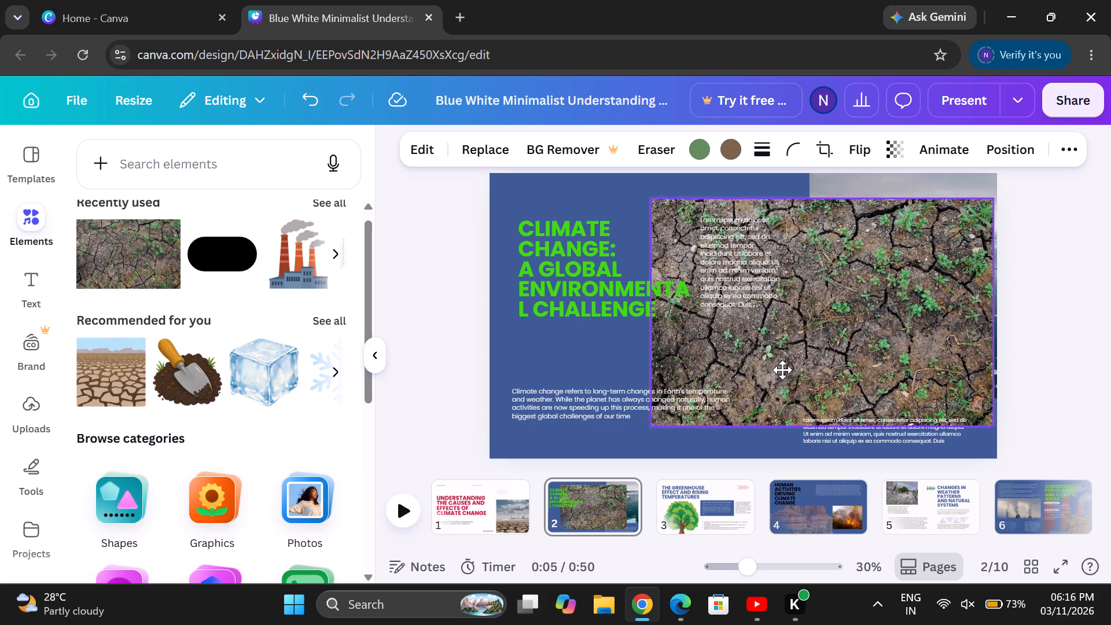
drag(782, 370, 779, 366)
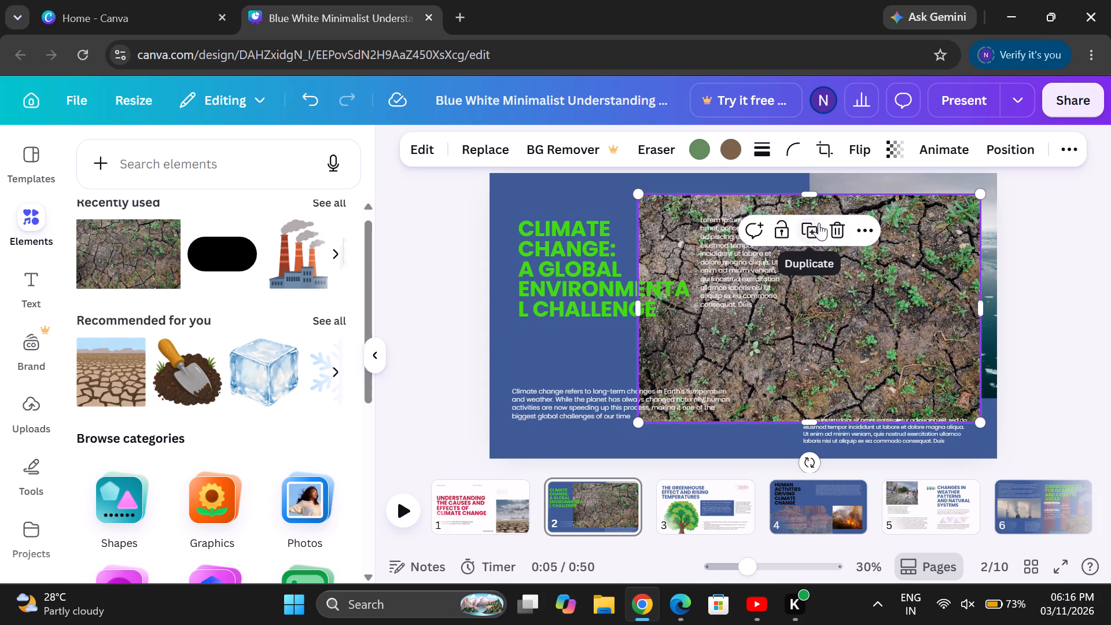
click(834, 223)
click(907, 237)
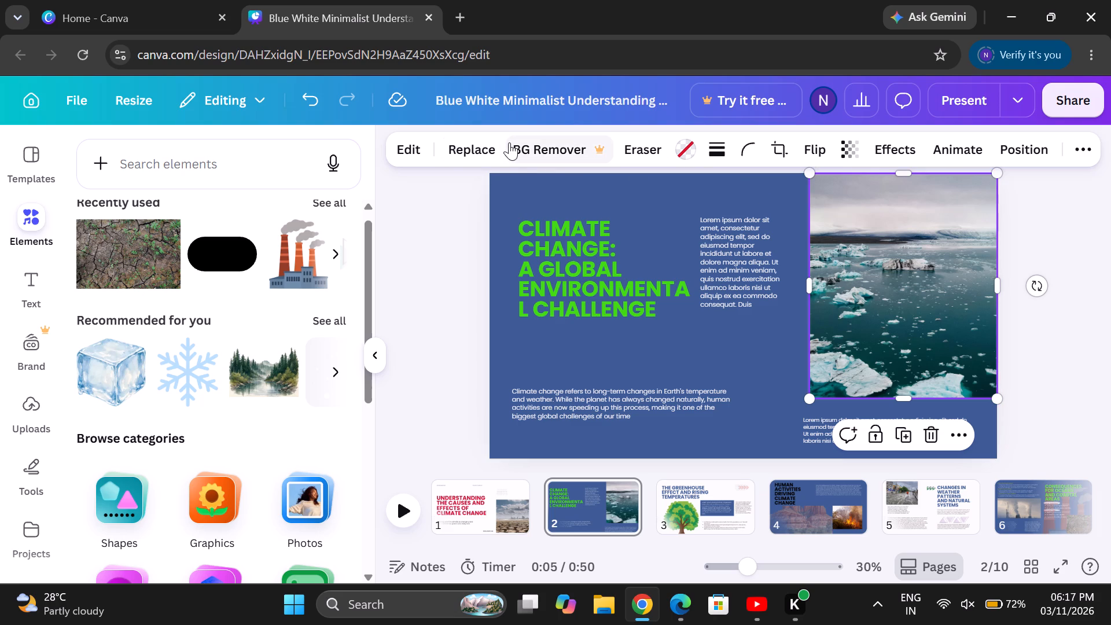
Add the pine forest lake and the winding river watercolour illustrations from the recommended elements to page 2.
click(285, 388)
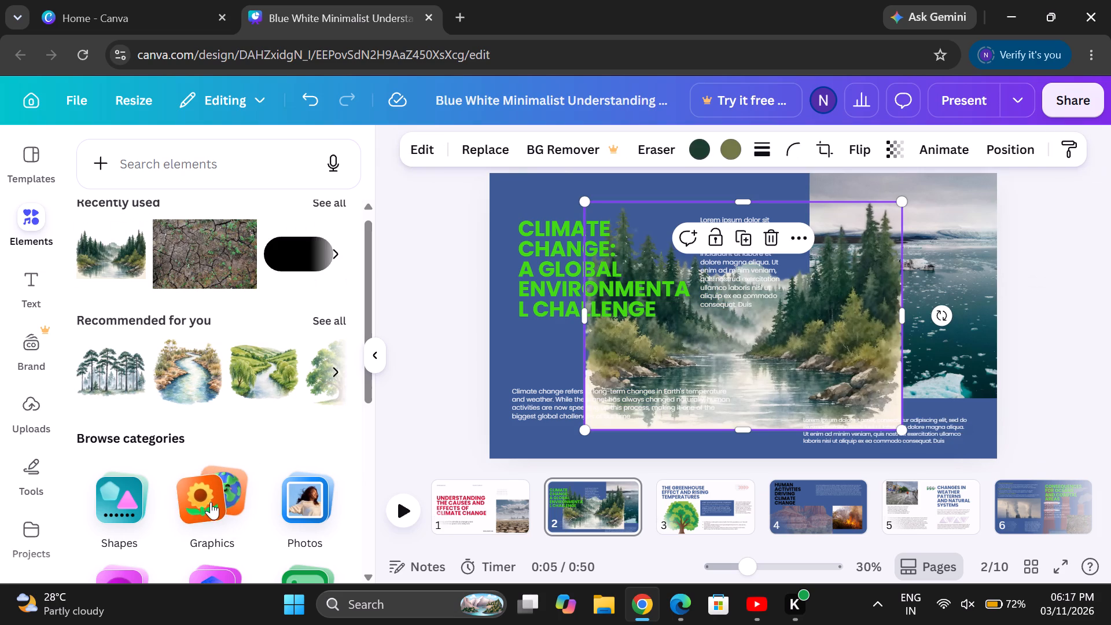
click(200, 383)
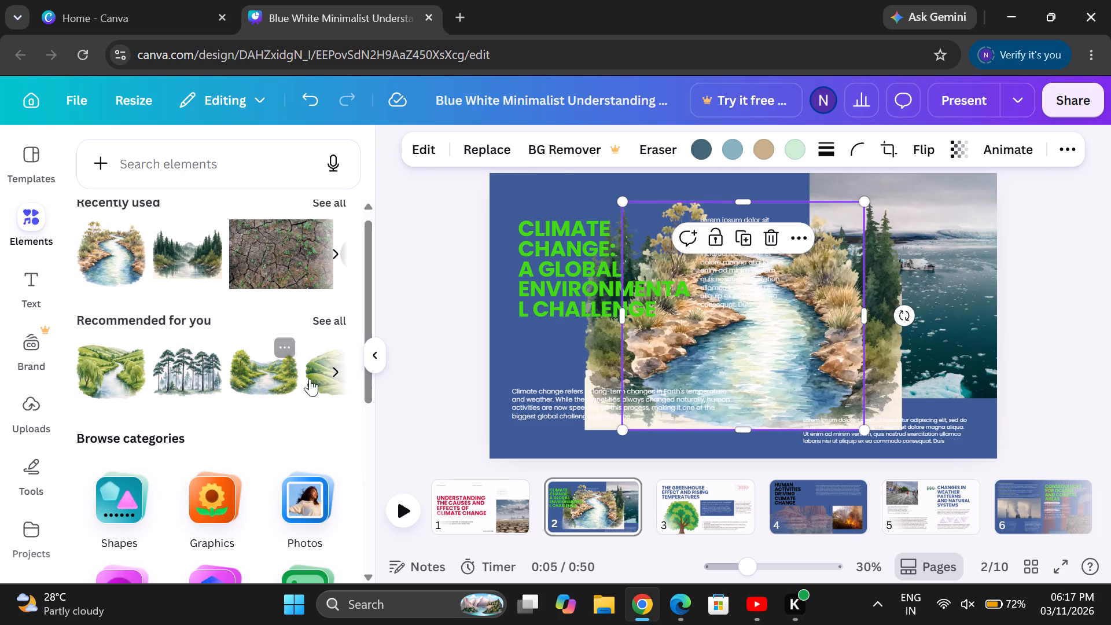
Add the rocky lakeshore illustration to page 2 and move it to the page's upper-left corner, over the green heading.
triple_click(332, 376)
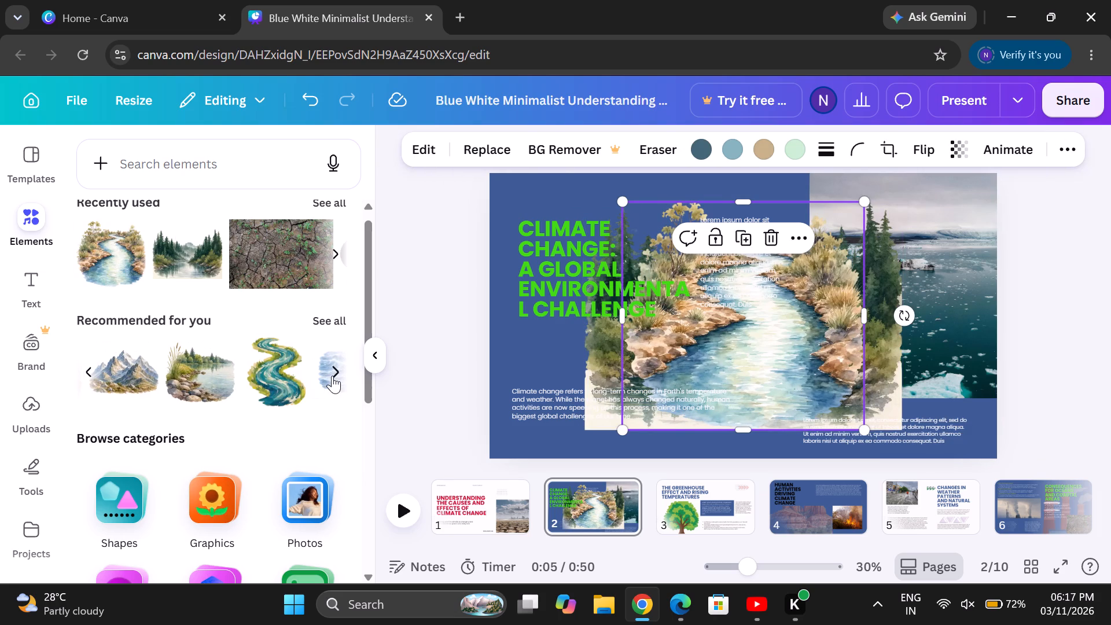
click(187, 391)
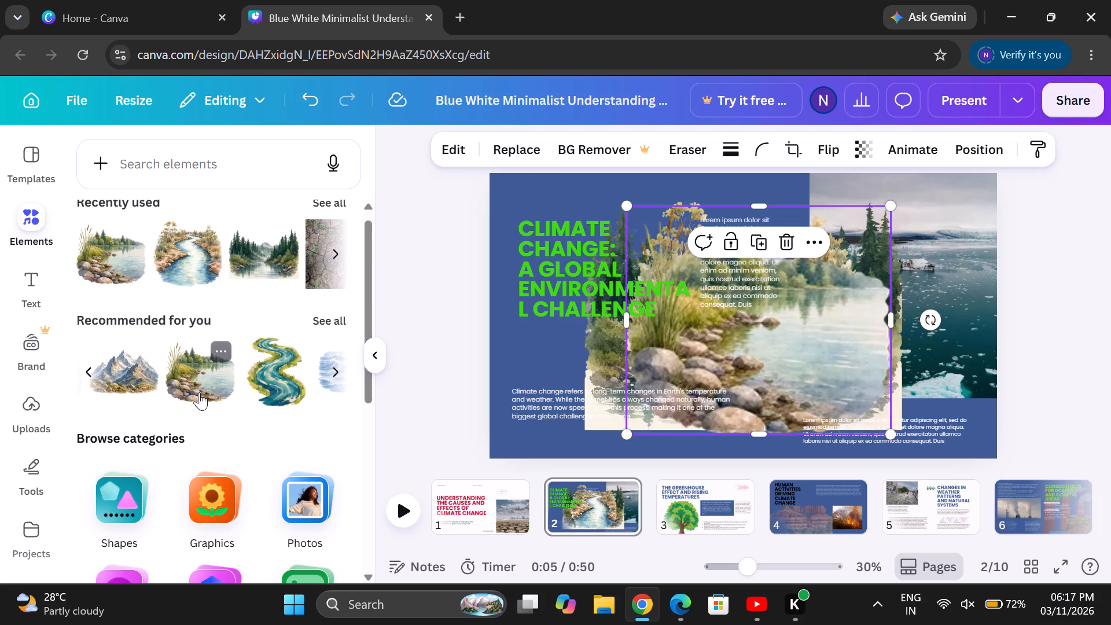
drag(717, 366, 561, 406)
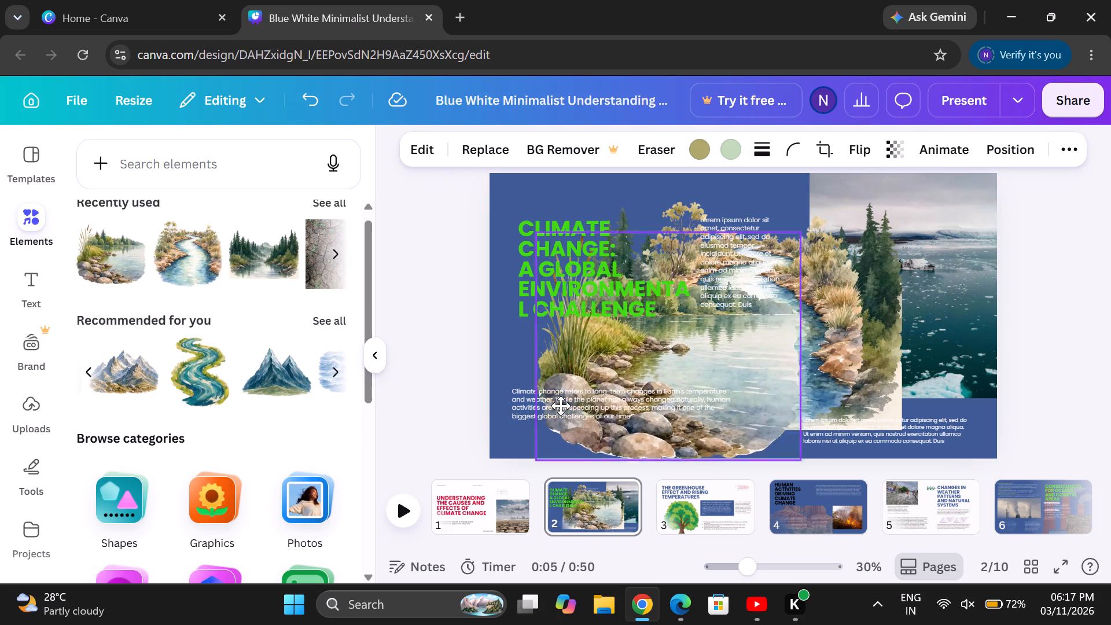
drag(561, 406, 509, 300)
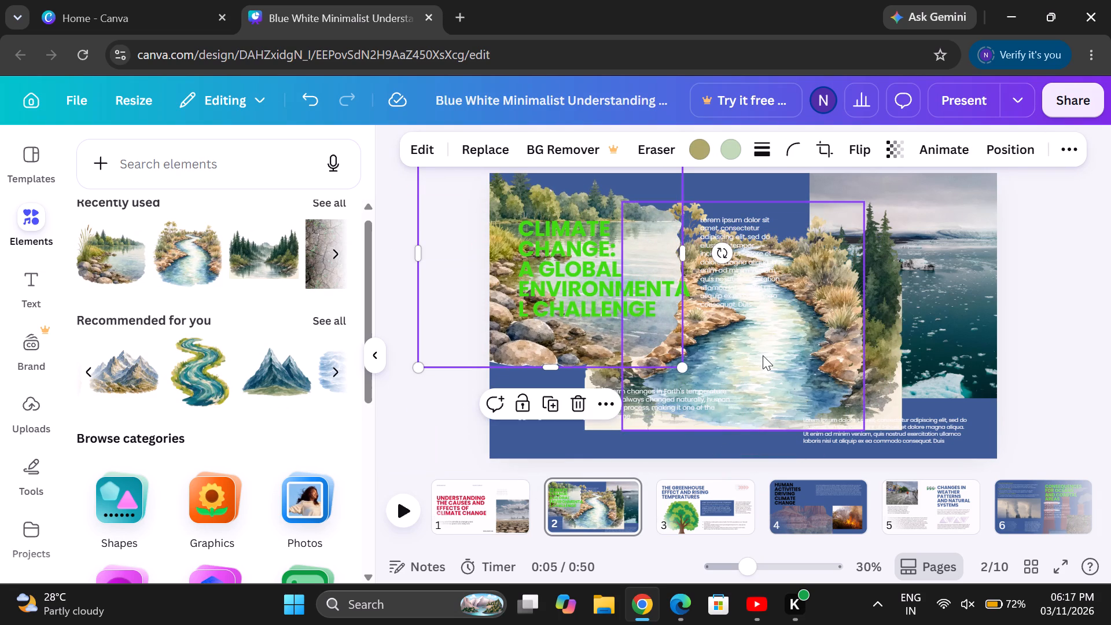
Delete the pine forest lake illustration from page 2.
click(763, 355)
double_click(834, 367)
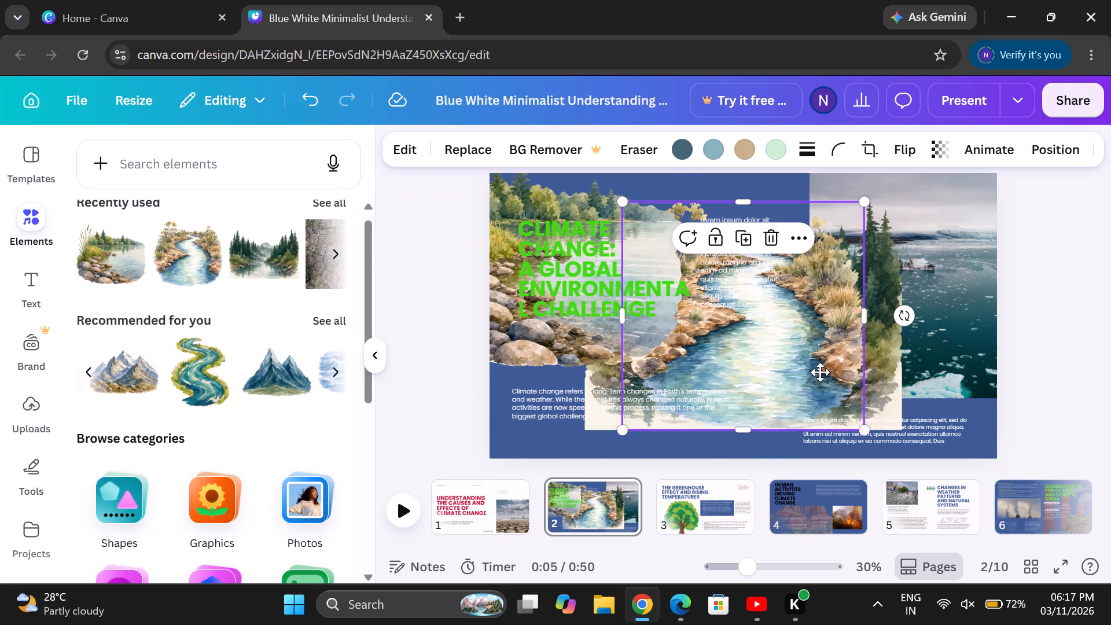
click(1005, 314)
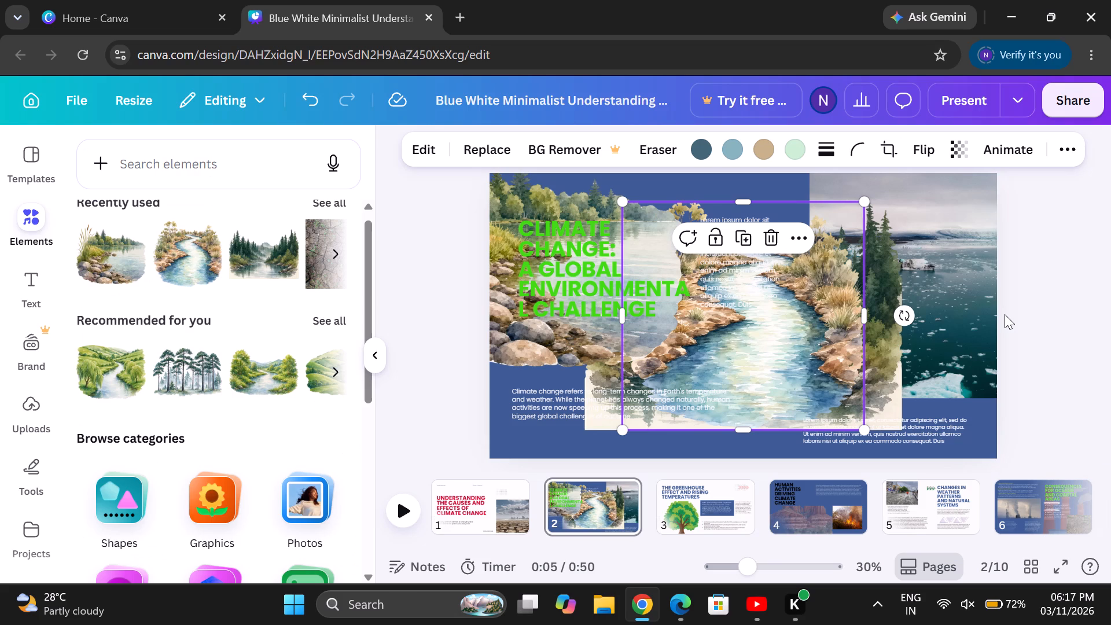
click(1110, 322)
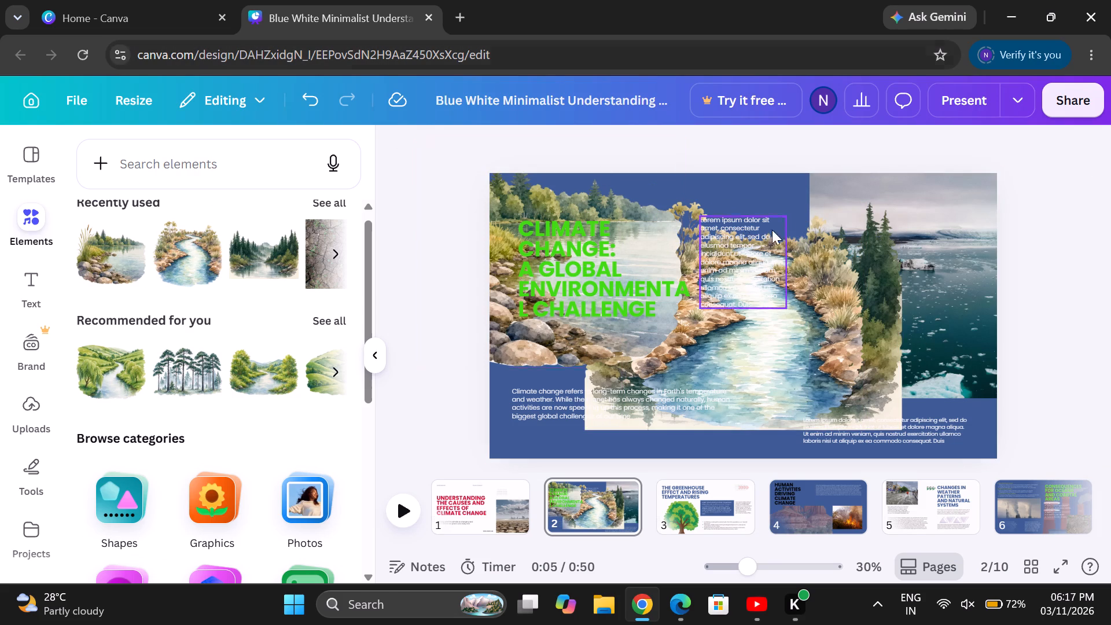
click(881, 285)
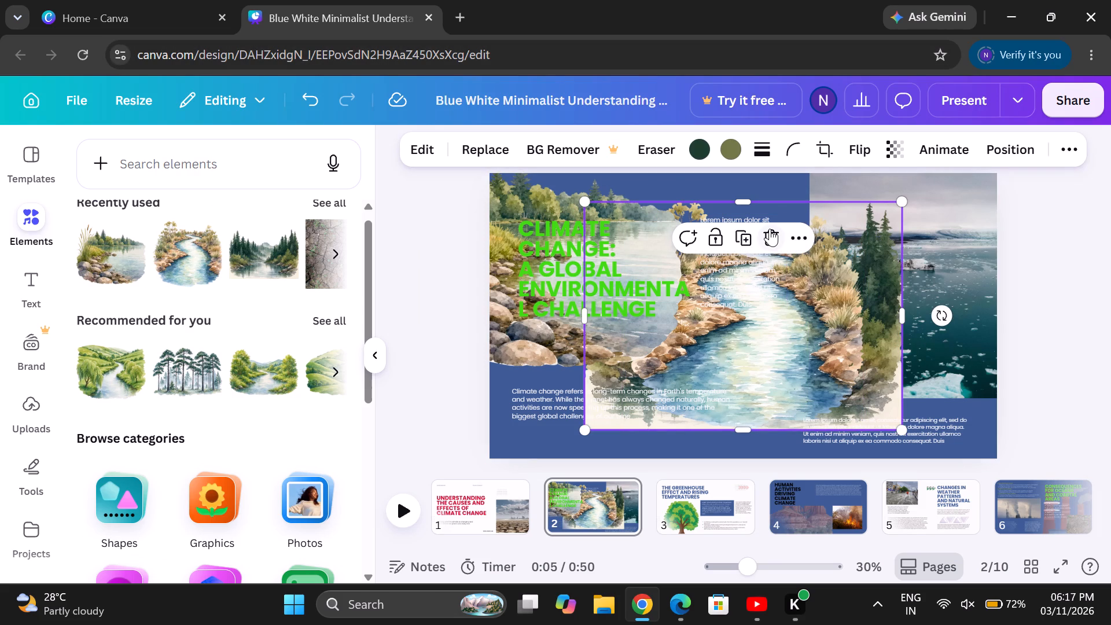
click(772, 229)
Delete the iceberg image from its frame on page 2, keeping the frame.
click(935, 235)
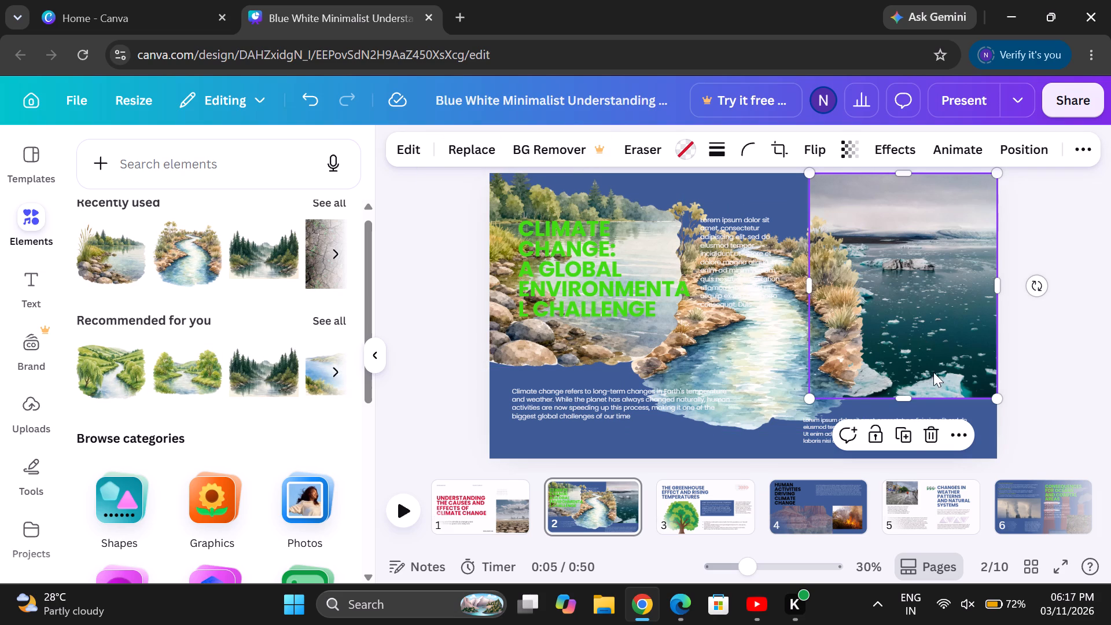
click(926, 428)
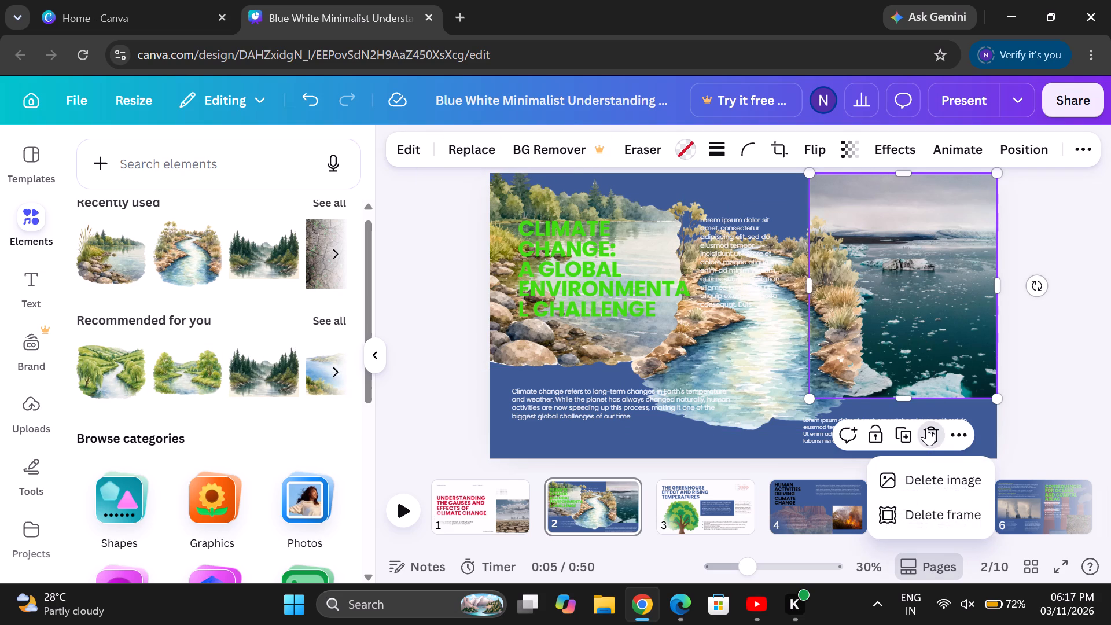
click(926, 428)
click(926, 428)
click(918, 475)
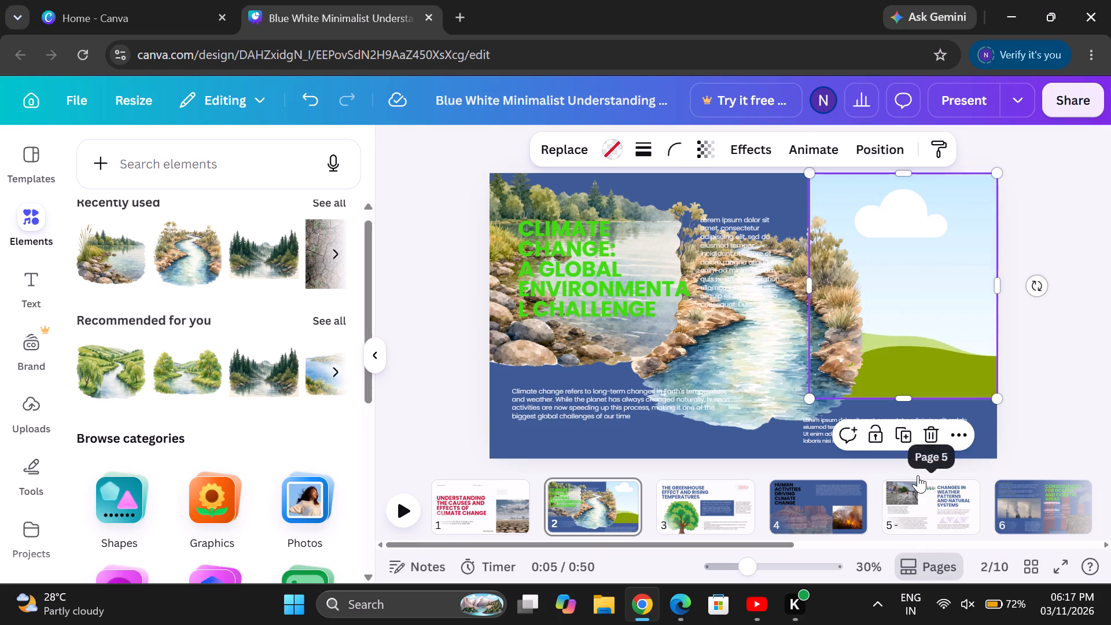
Place the winding river illustration into the empty picture frame on page 2.
drag(789, 341, 832, 340)
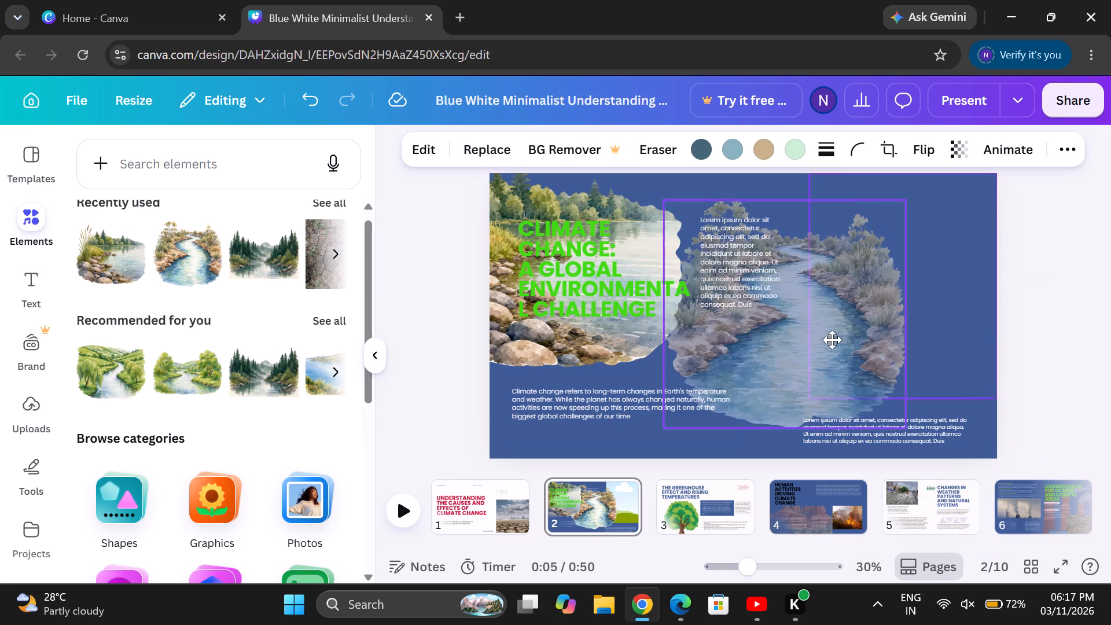
drag(832, 340, 941, 314)
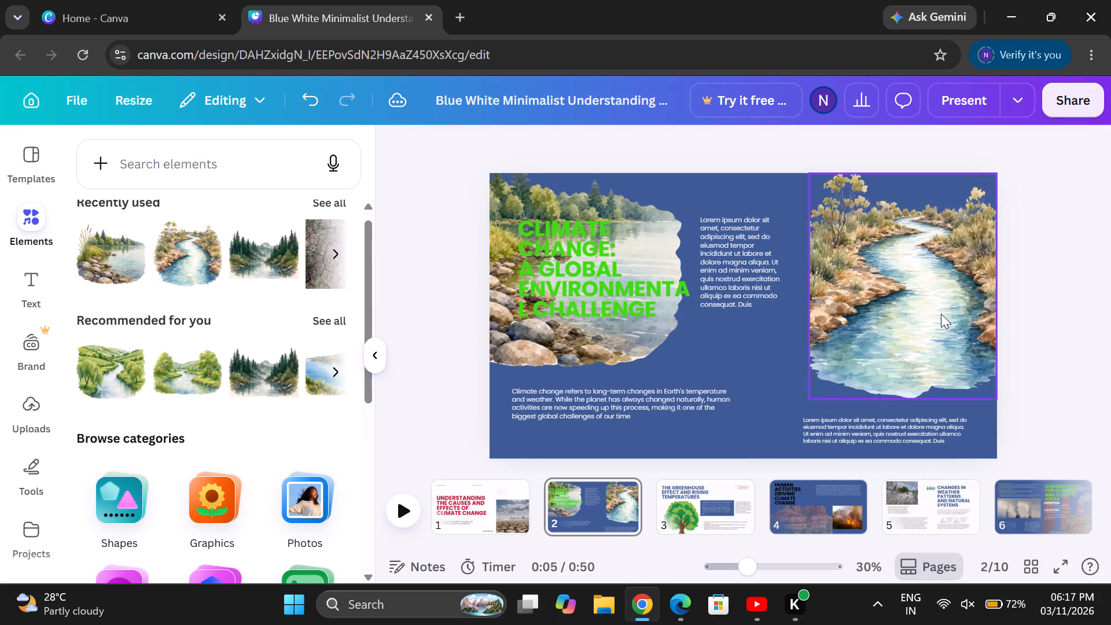
Move the framed river picture slightly down and left so it sits just above the Lorem ipsum text.
drag(937, 328, 930, 354)
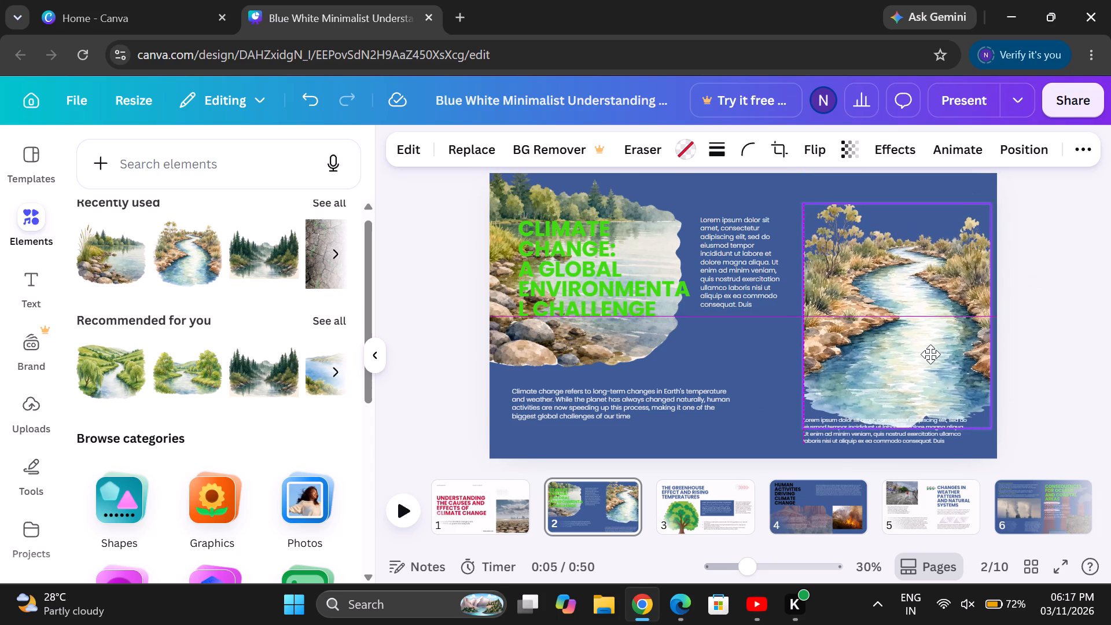
drag(930, 354, 930, 339)
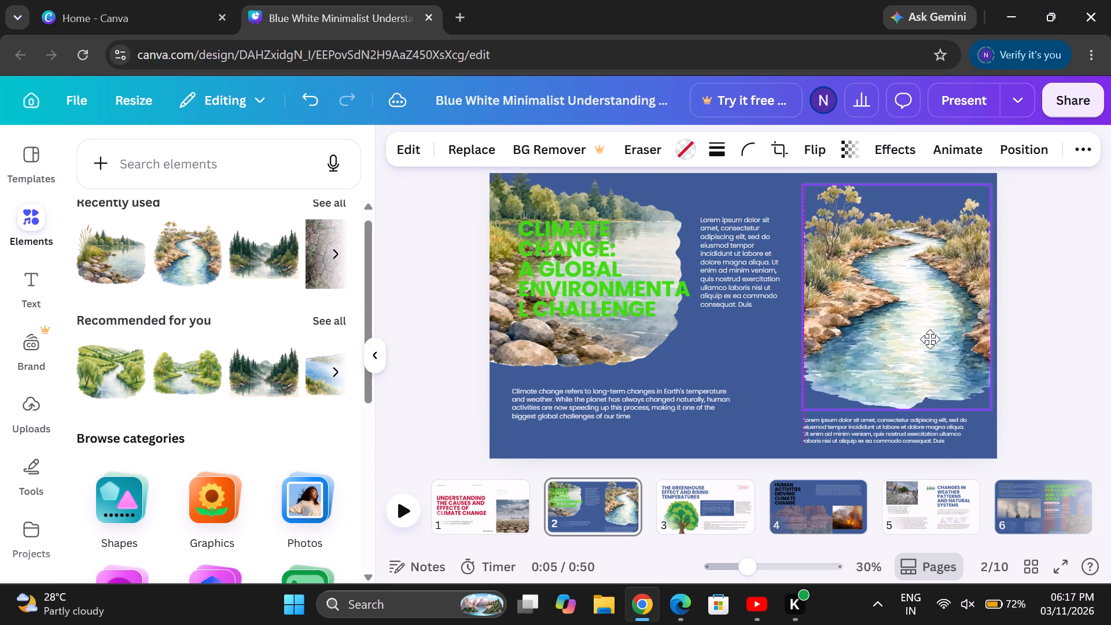
drag(930, 339, 922, 340)
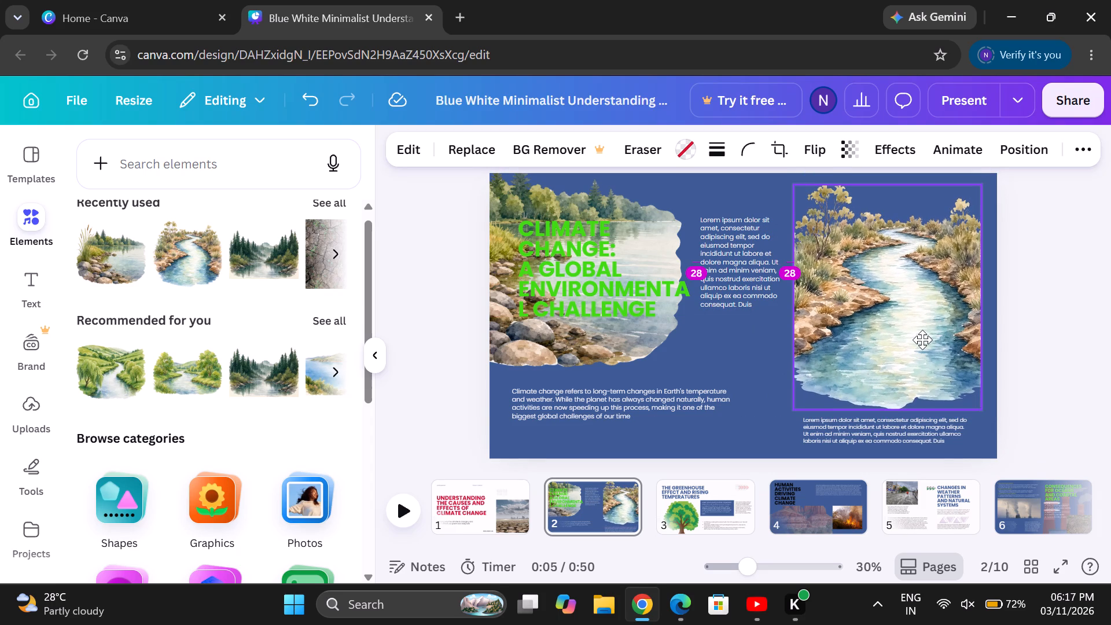
drag(922, 340, 924, 340)
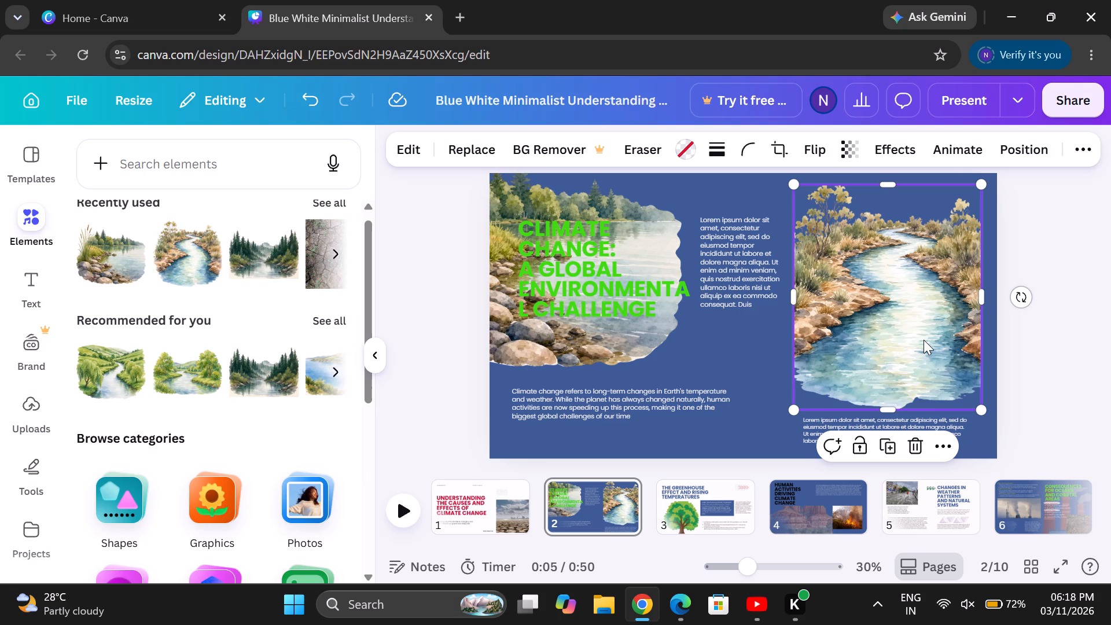
Copy the Lorem ipsum text below the river picture and open a new browser tab.
click(847, 420)
double_click(843, 422)
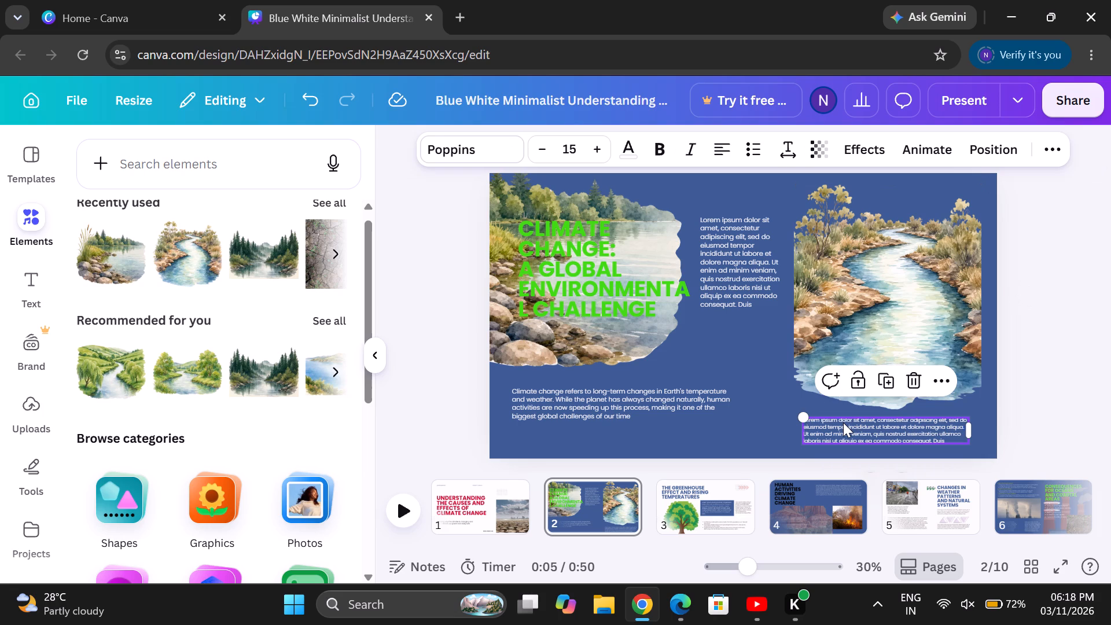
key(ctrl+c)
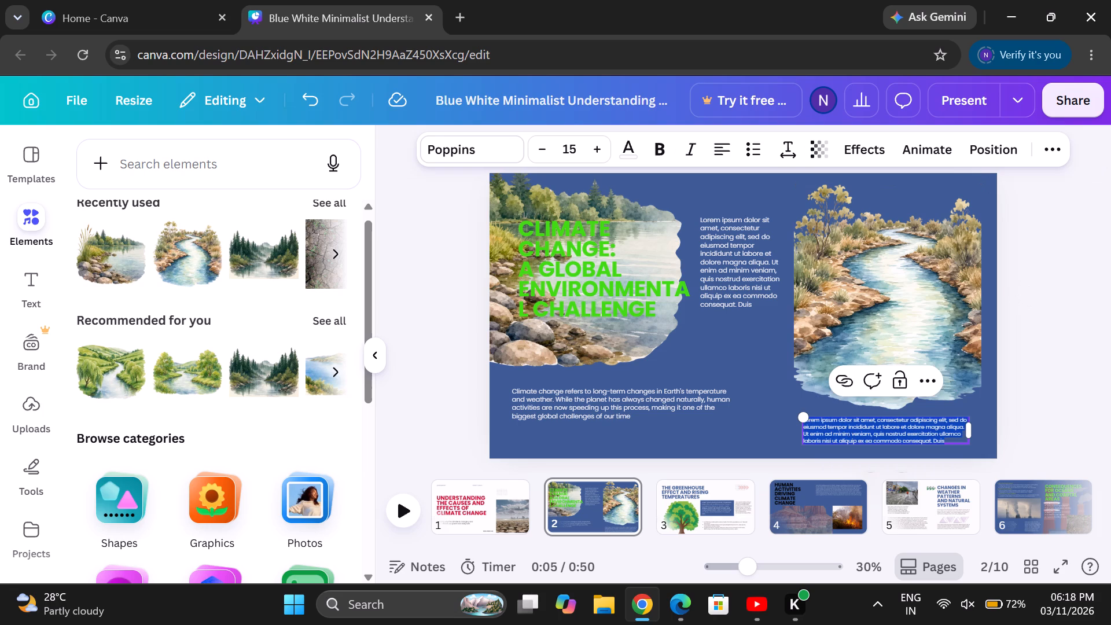
click(468, 20)
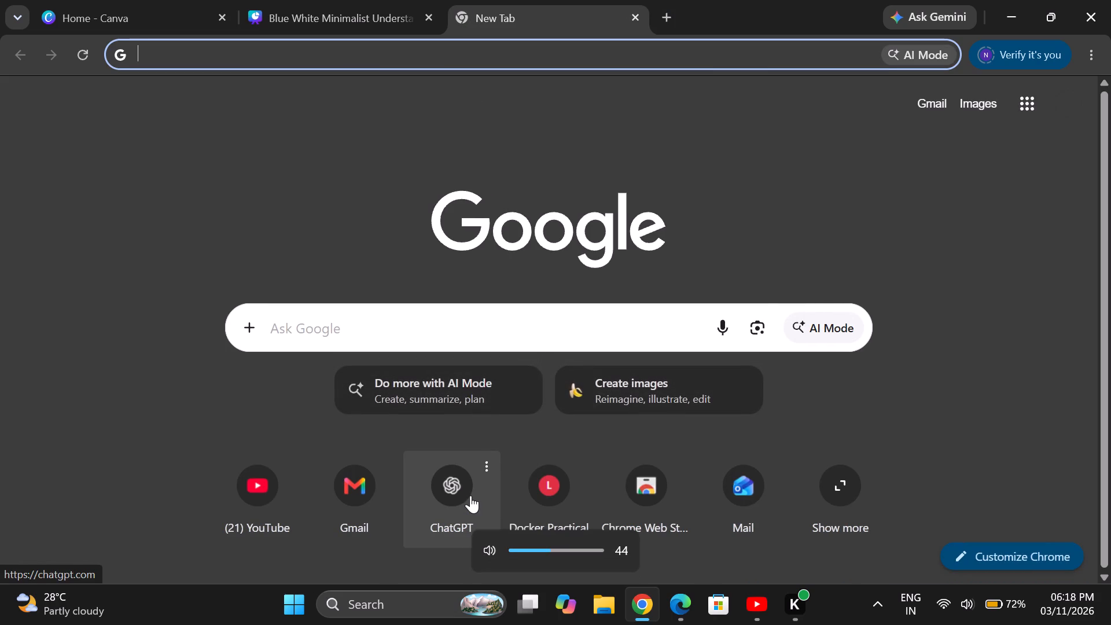
Switch to the YouTube song in Microsoft Edge, replay its beginning and skip forward to about 0:55.
click(634, 599)
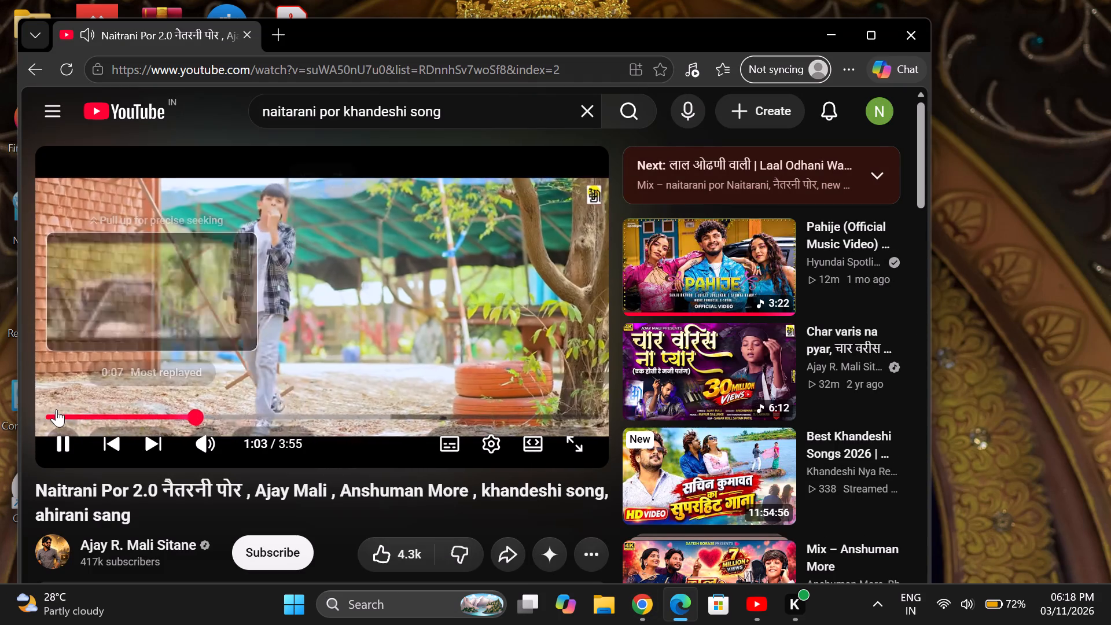
click(55, 408)
click(101, 421)
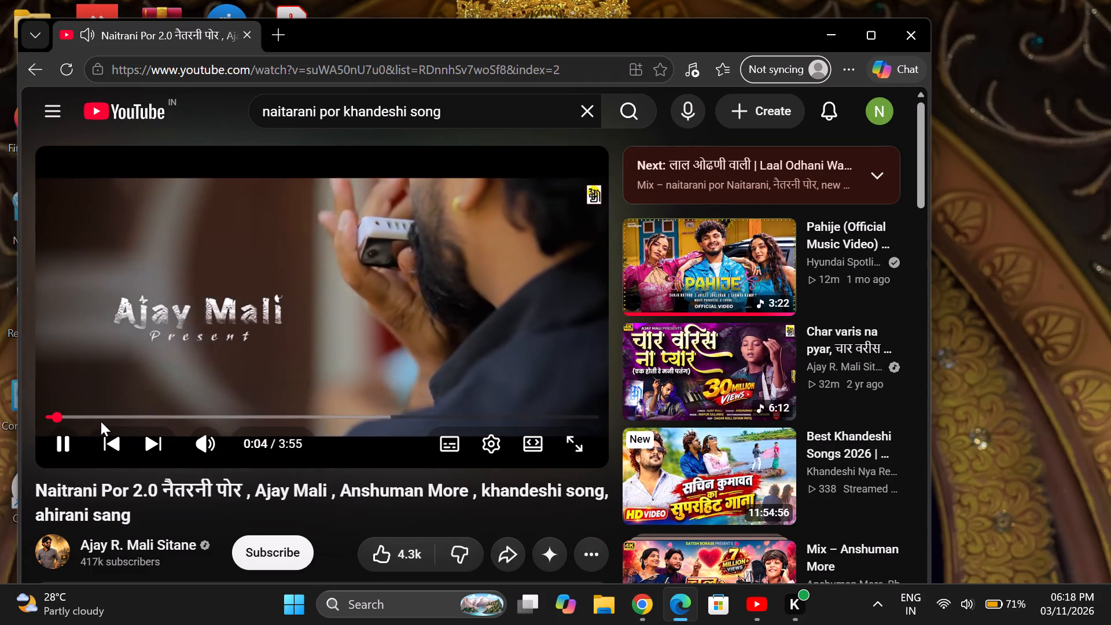
click(107, 416)
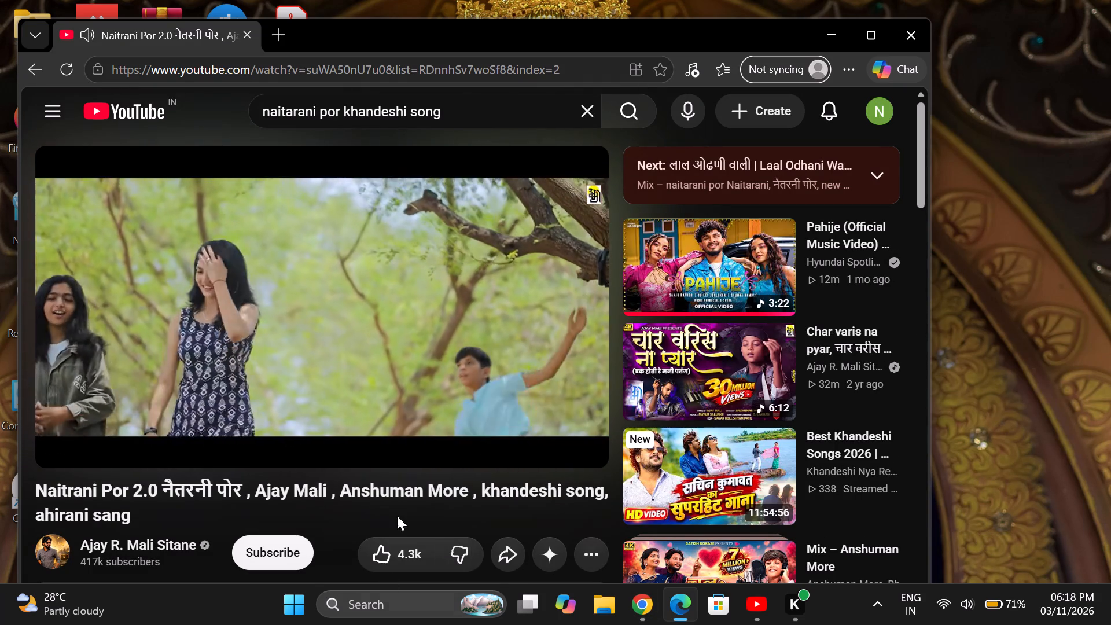
click(176, 414)
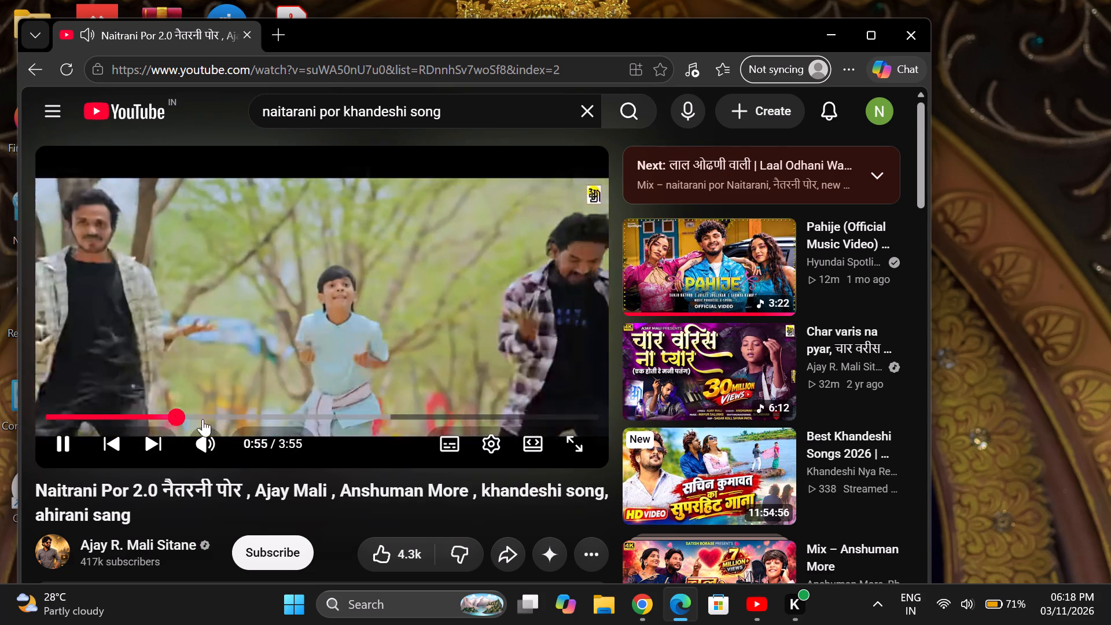
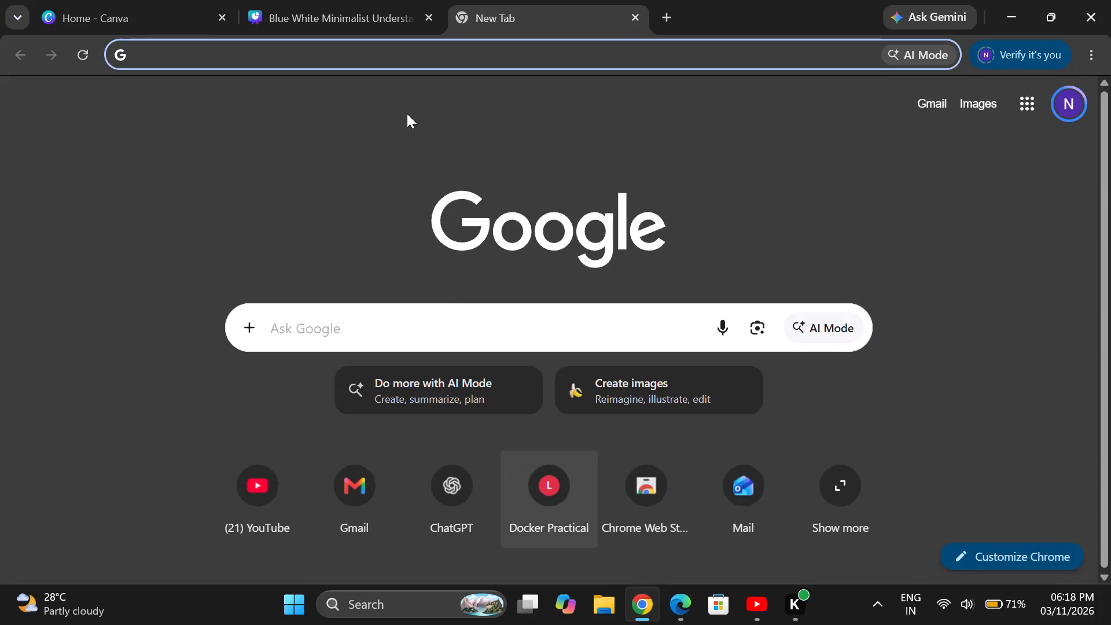
Search Google for the copied Lorem ipsum text followed by "mujhe hai simple language".
click(426, 319)
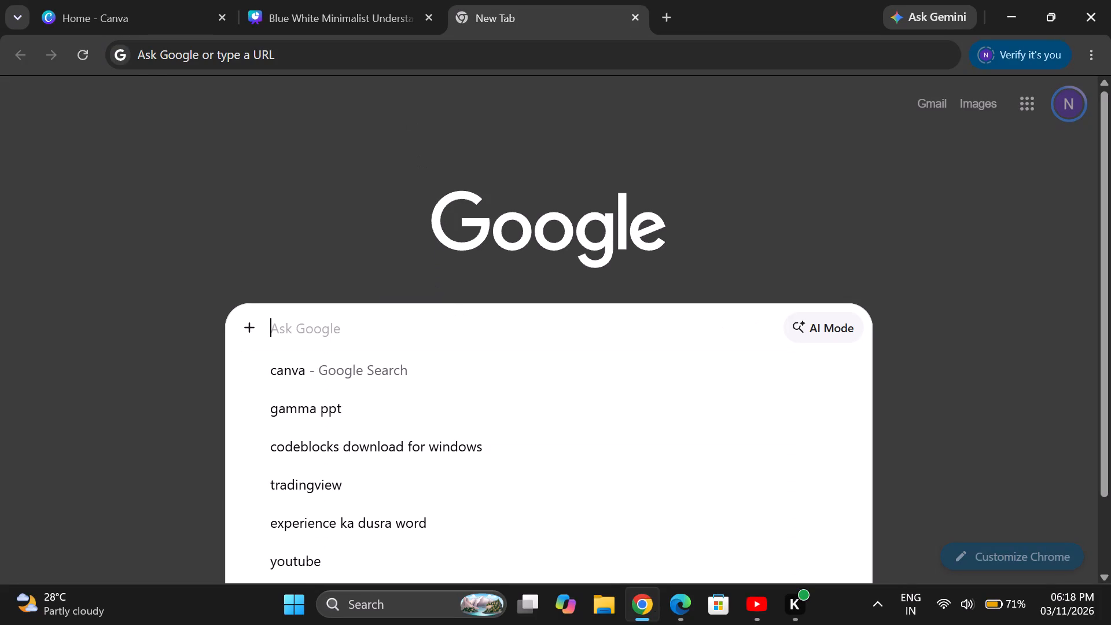
key(ctrl+v)
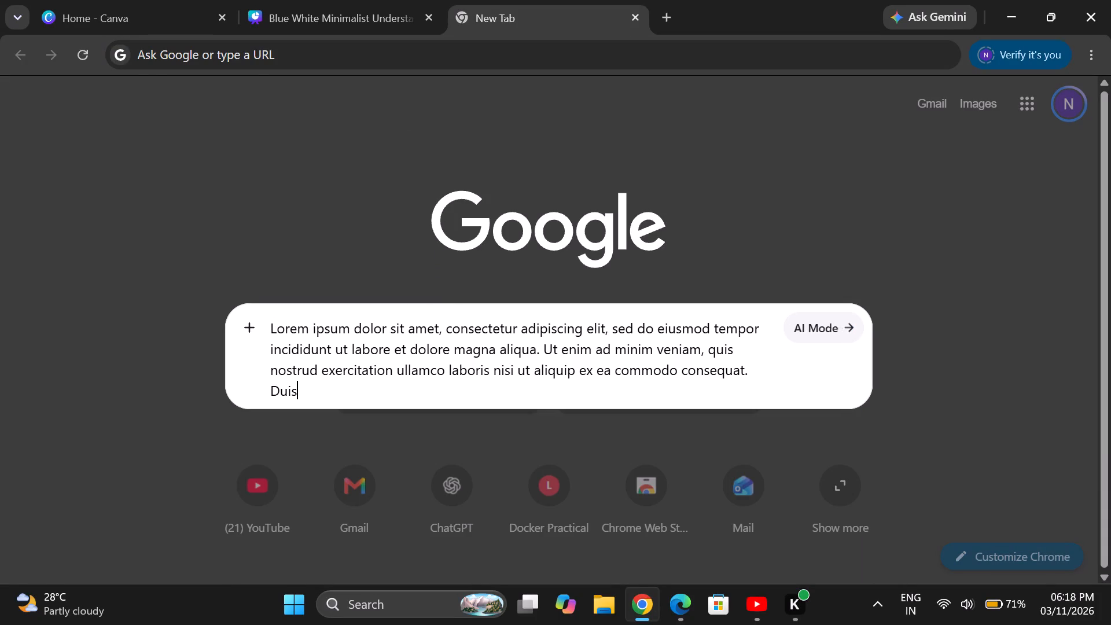
key(space)
text(d)
key(BackSpace)
text(mujhe)
key(space)
text(hai simplw)
key(space)
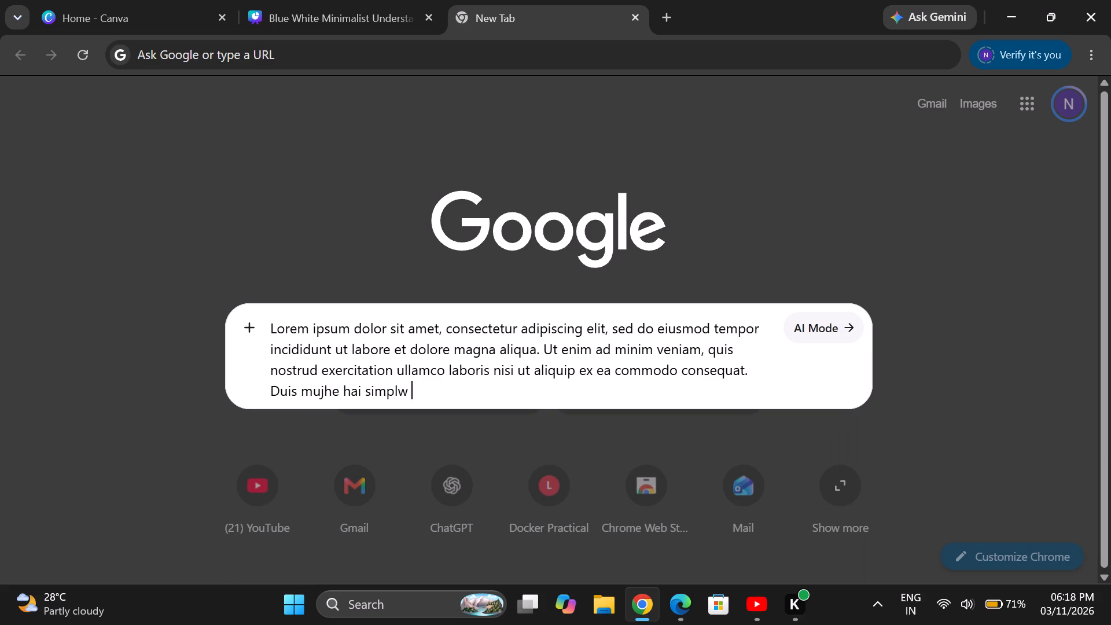
key(BackSpace)
key(BackSpace)
text(e lanf)
key(BackSpace)
text(guang)
key(BackSpace)
key(BackSpace)
text(ge)
key(space)
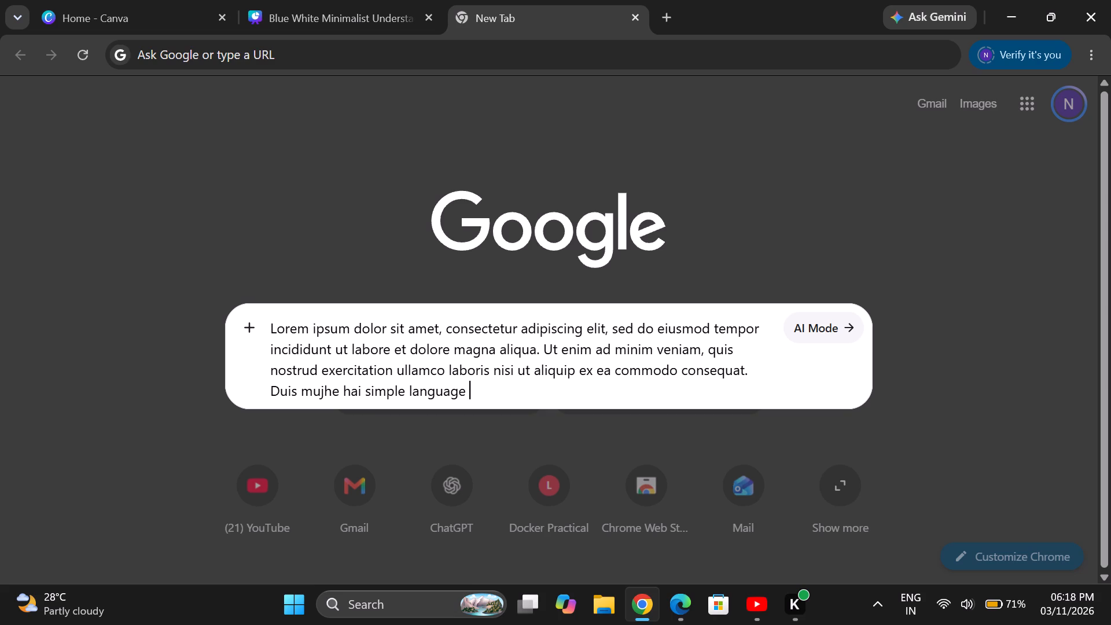
key(Return)
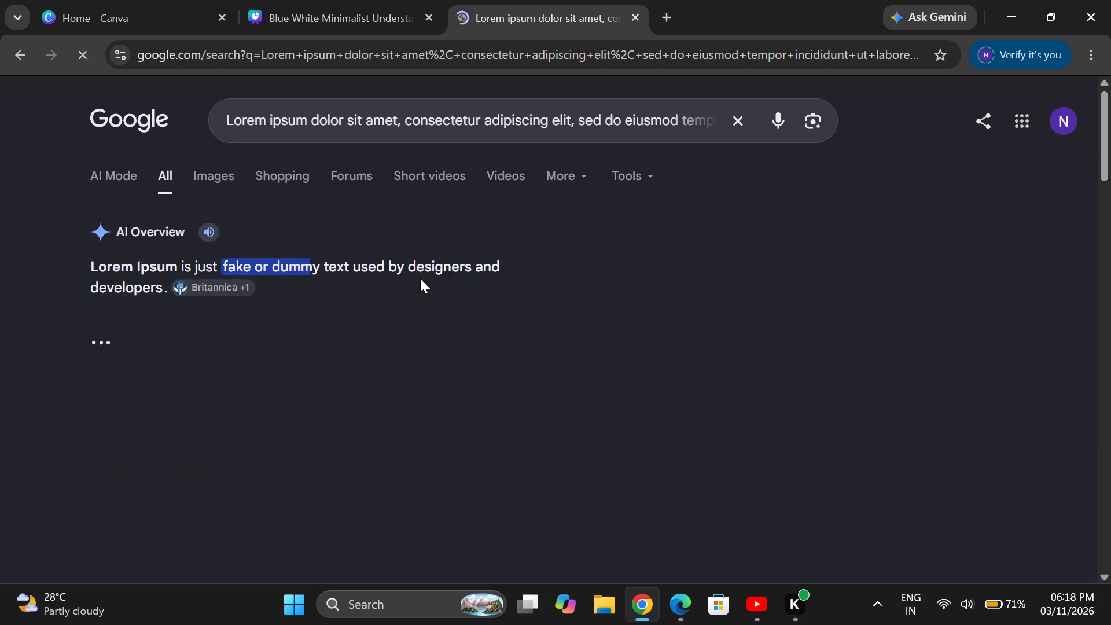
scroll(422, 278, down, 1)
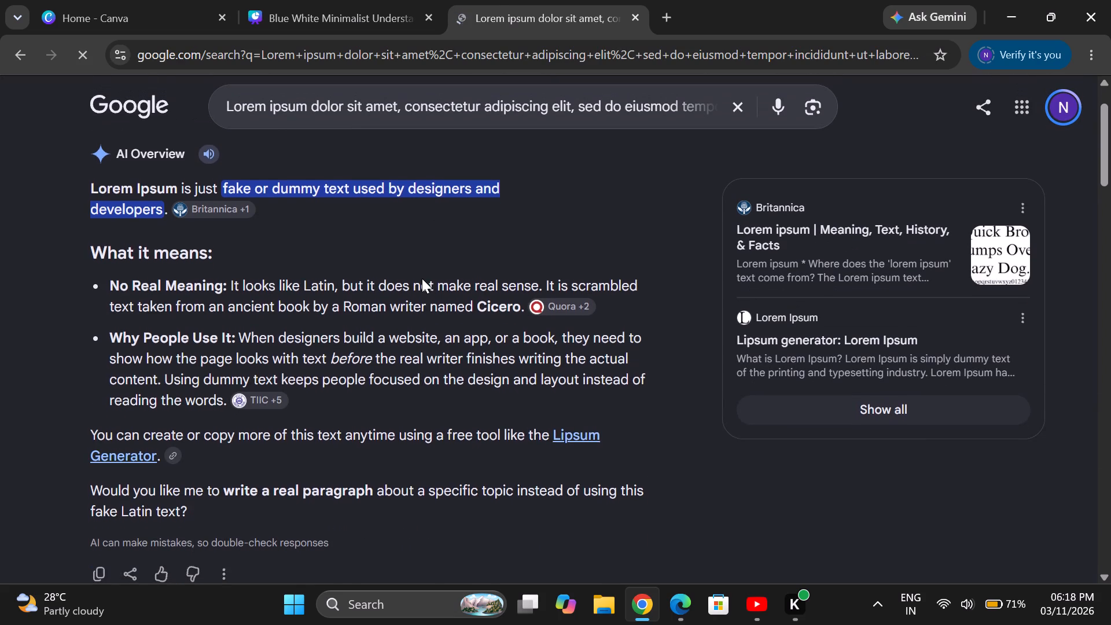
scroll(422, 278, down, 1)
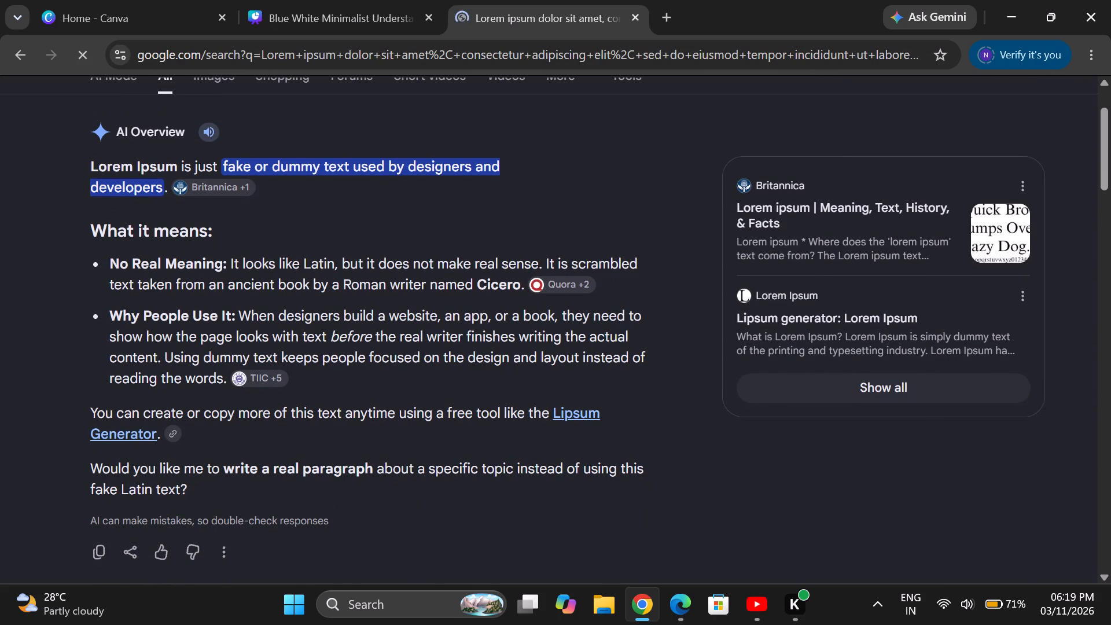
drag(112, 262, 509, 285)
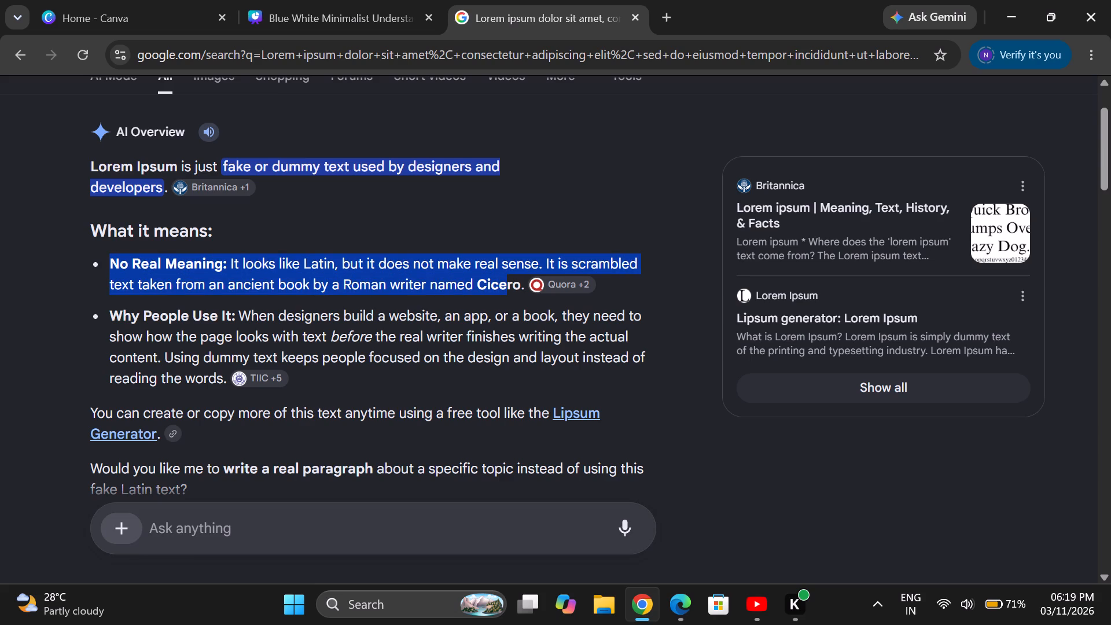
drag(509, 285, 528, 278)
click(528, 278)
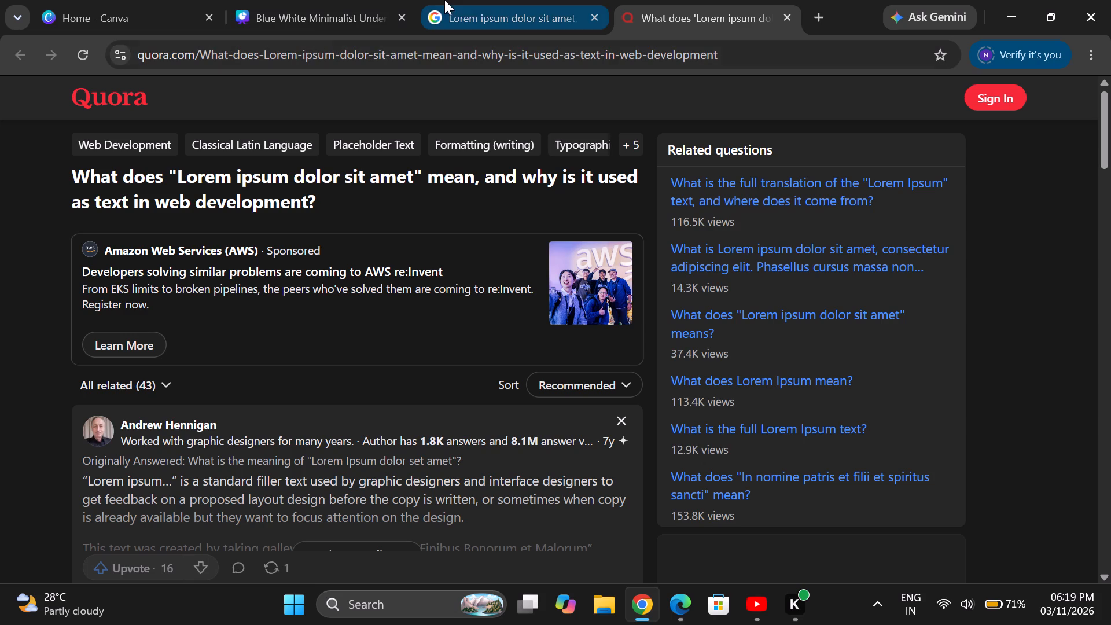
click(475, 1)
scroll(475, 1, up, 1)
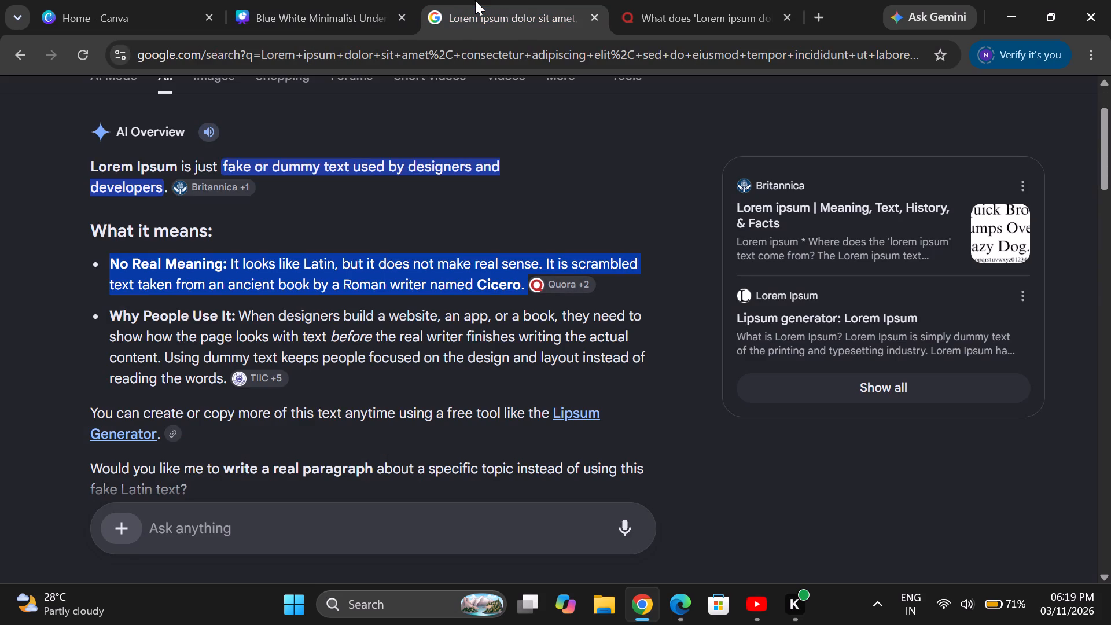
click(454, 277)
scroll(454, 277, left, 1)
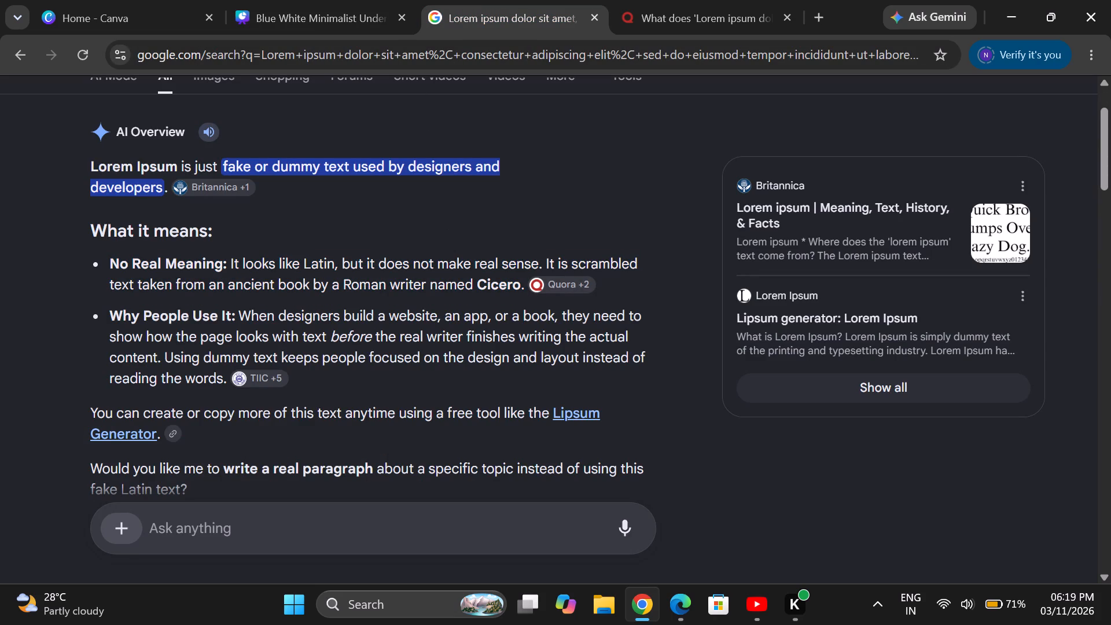
Copy the whole "No Real Meaning" bullet, up to "Cicero.", from the AI Overview.
drag(110, 264, 504, 282)
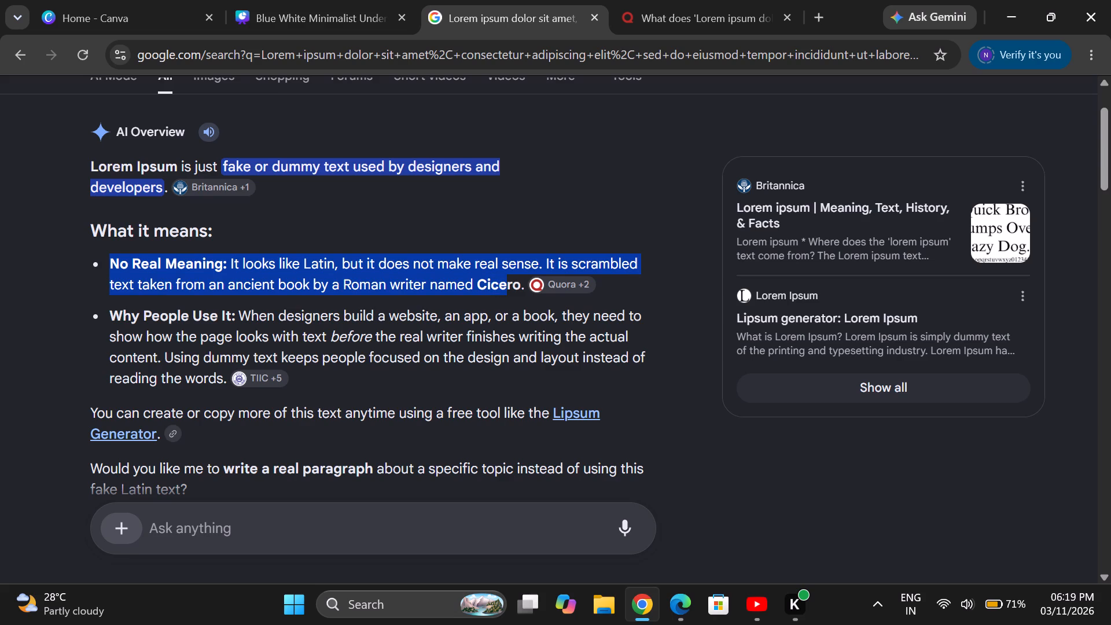
drag(504, 282, 524, 282)
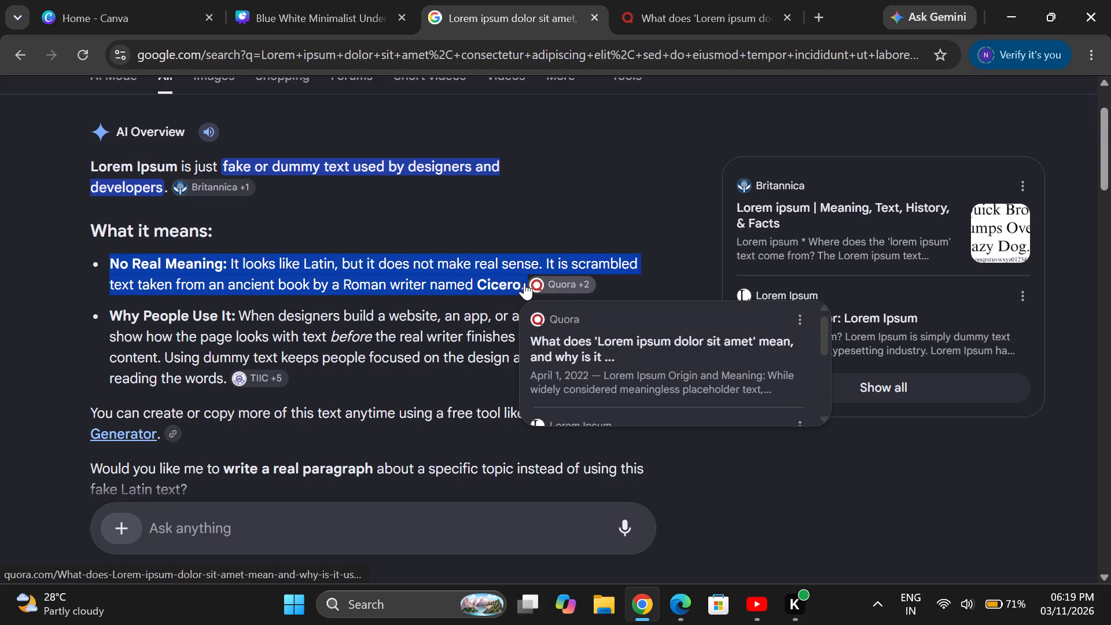
key(ctrl+c)
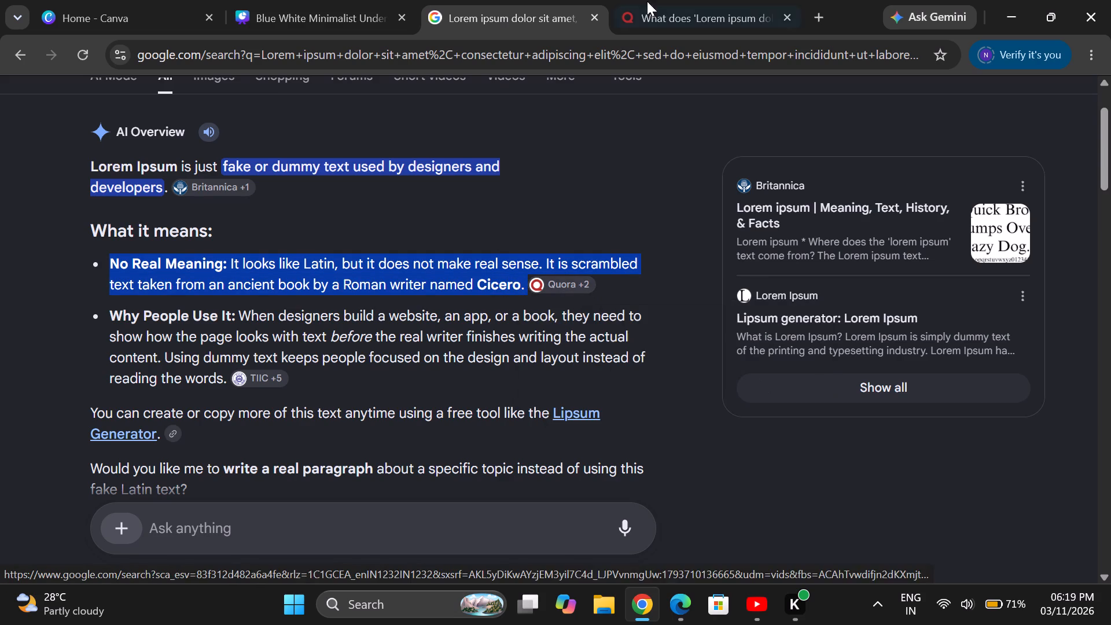
Back in the Canva design, replace the Lorem ipsum text below the river picture with the copied passage and delete its trailing citation numbers.
click(359, 2)
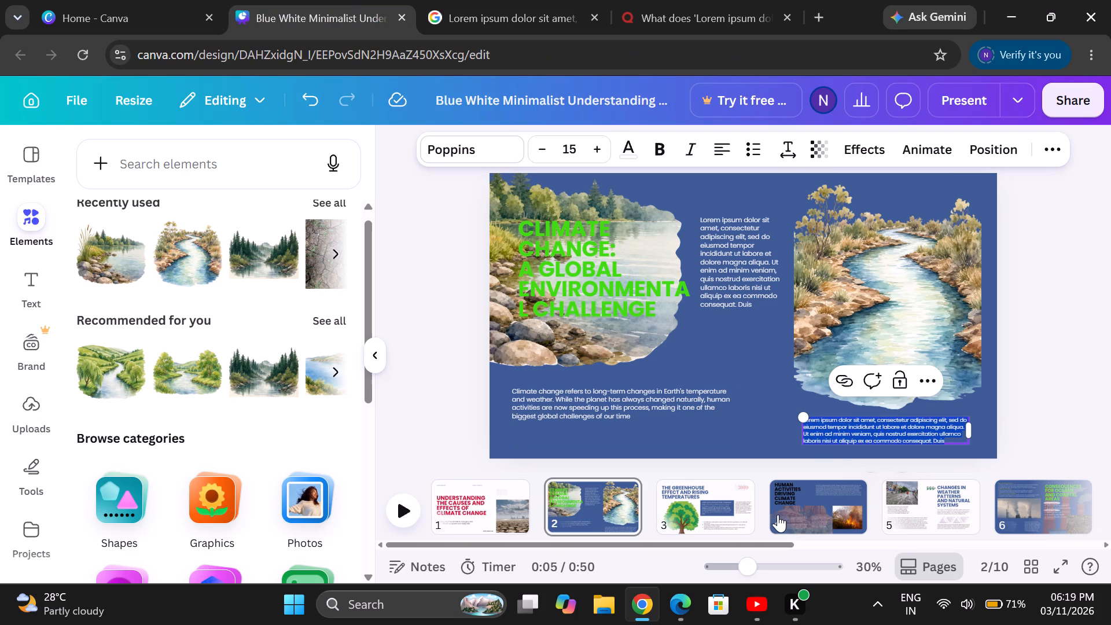
key(ctrl+v)
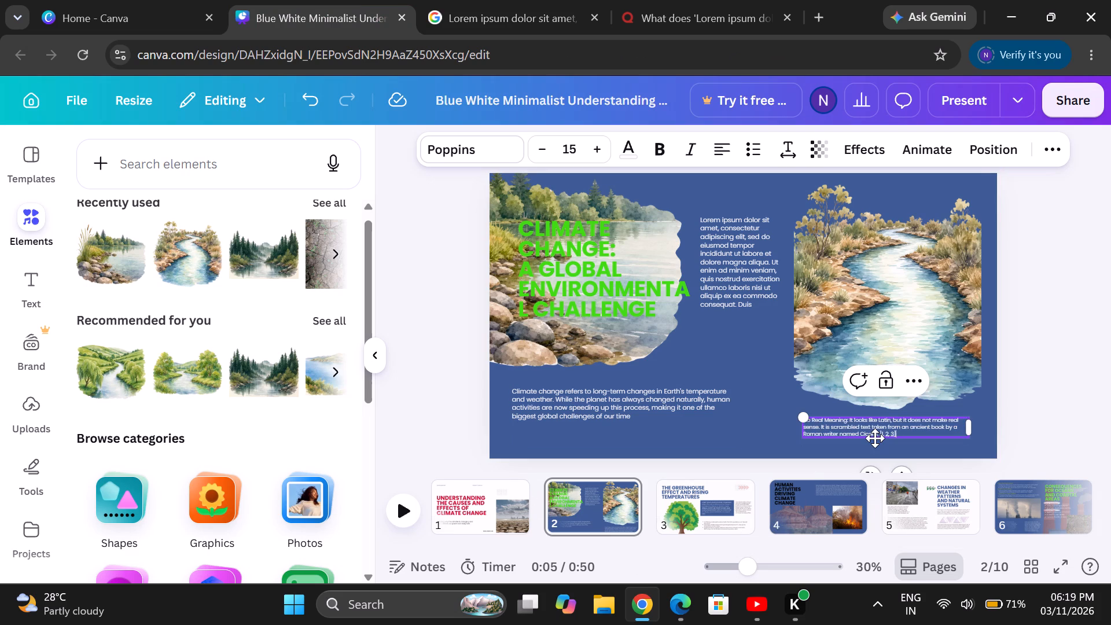
key(BackSpace)
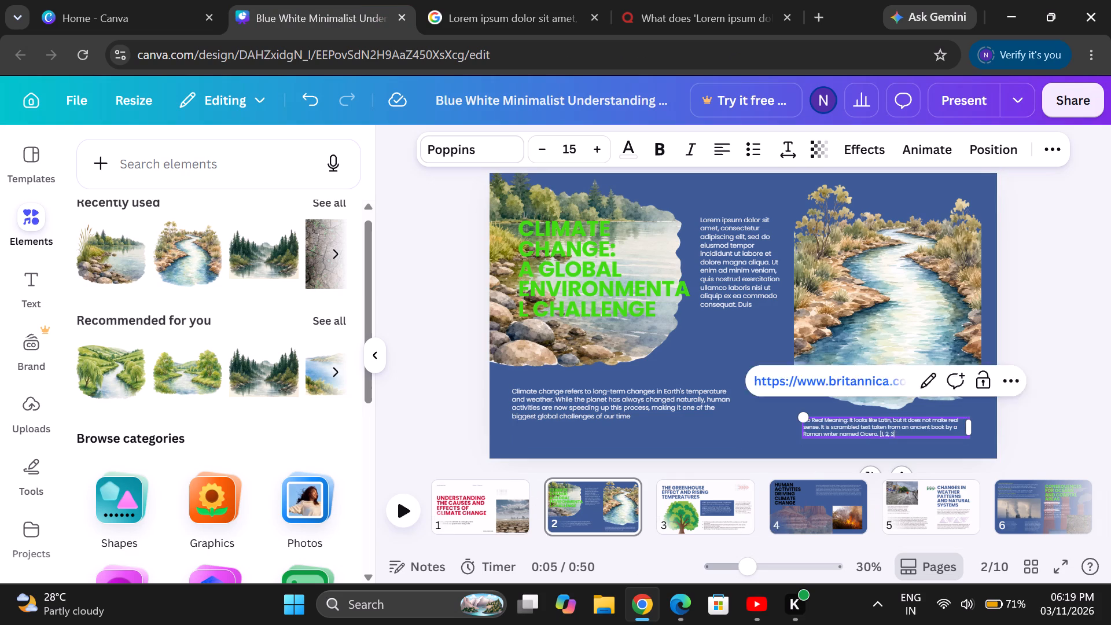
key(BackSpace)
key(BackSpace)
key(BackSpace)
key(BackSpace)
key(BackSpace)
key(BackSpace)
key(BackSpace)
key(BackSpace)
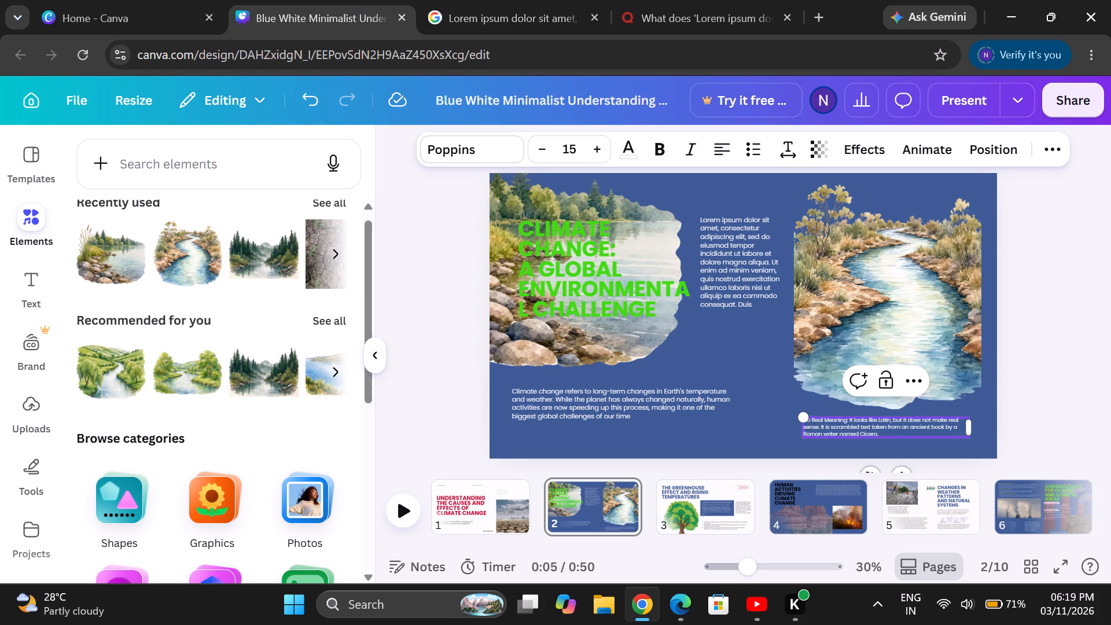
Increase the font size of the text below the river picture to 20.
triple_click(601, 151)
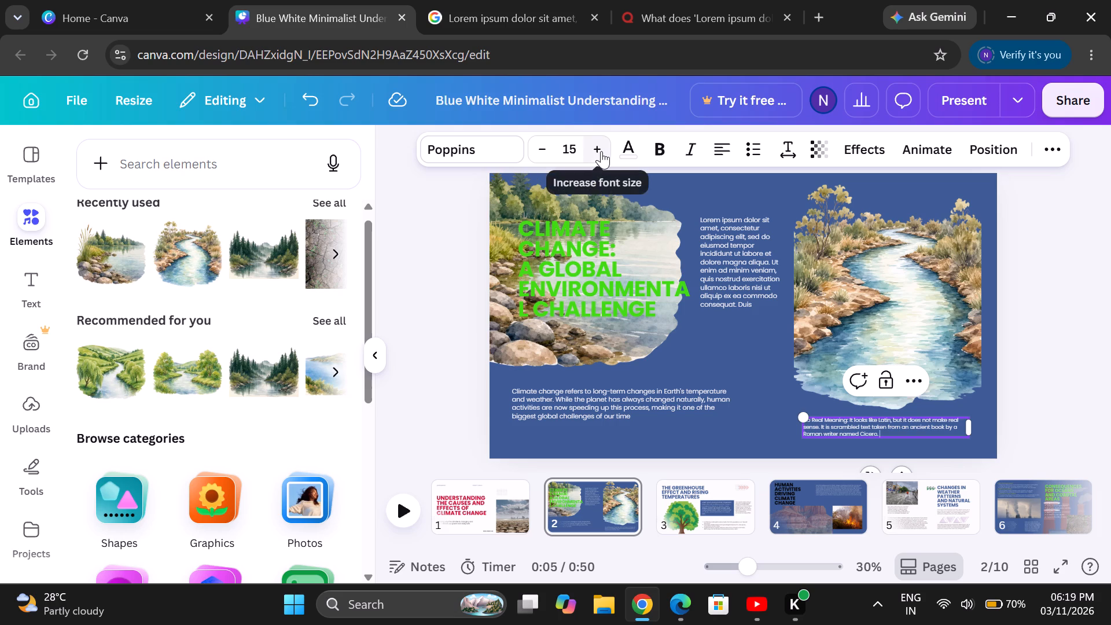
double_click(601, 151)
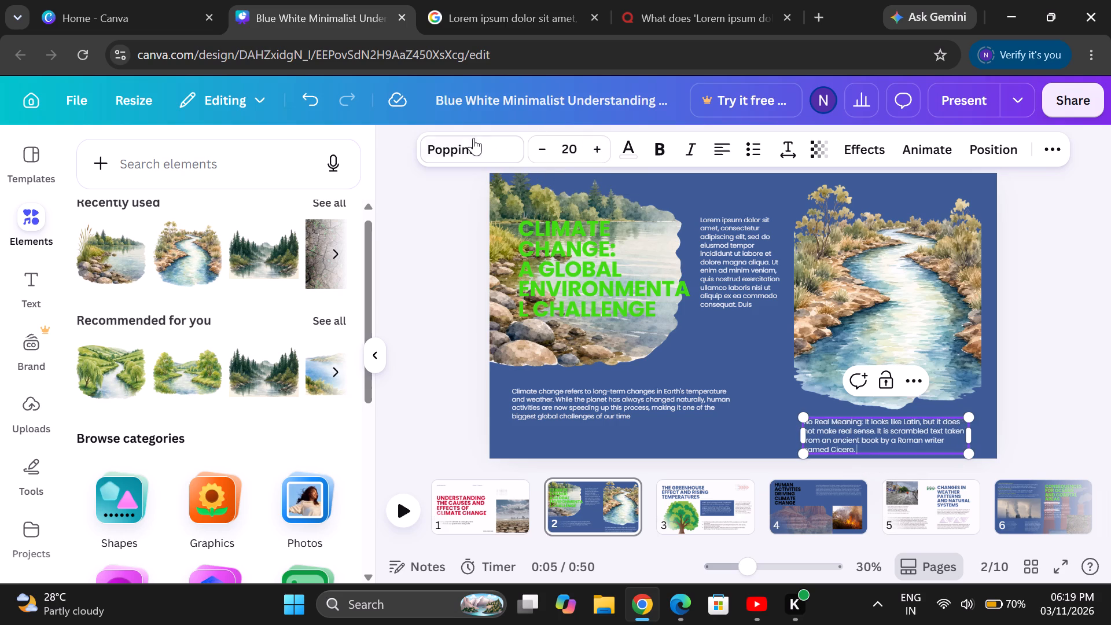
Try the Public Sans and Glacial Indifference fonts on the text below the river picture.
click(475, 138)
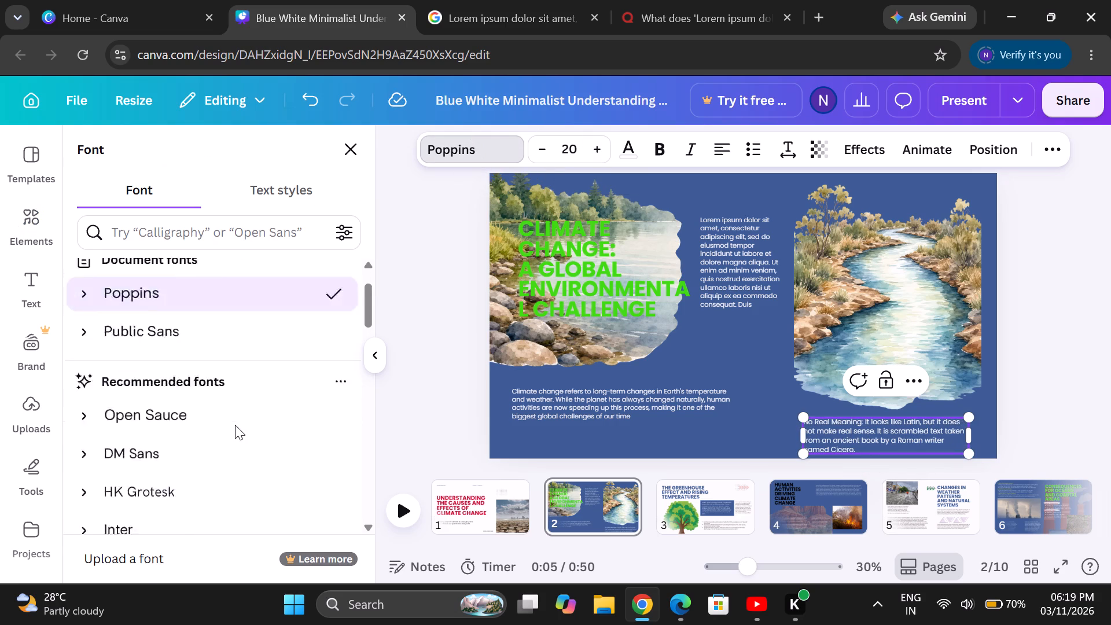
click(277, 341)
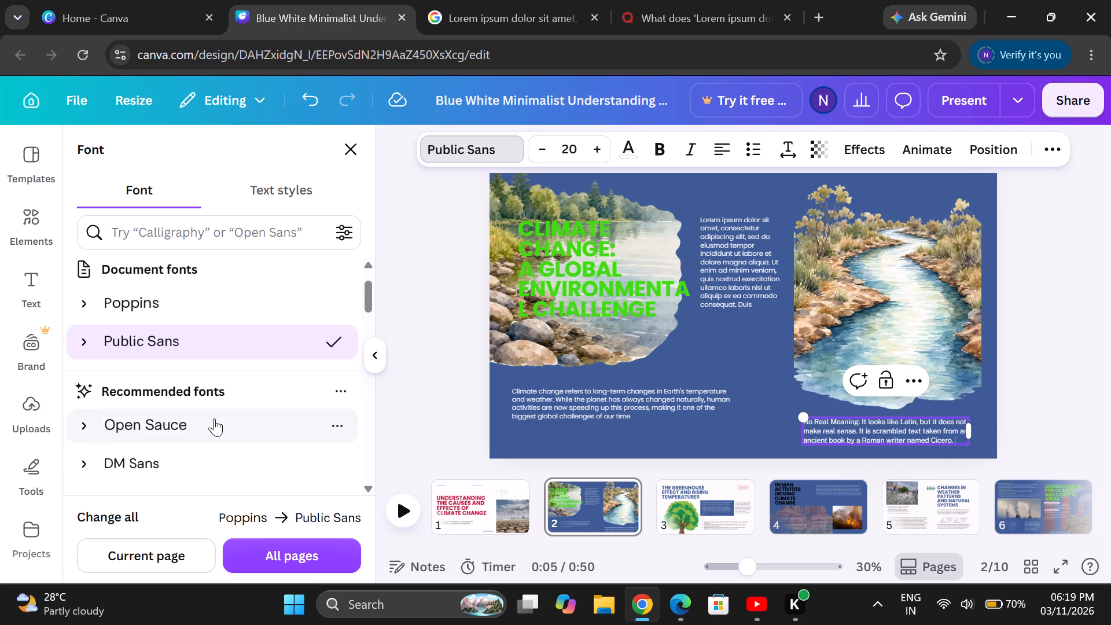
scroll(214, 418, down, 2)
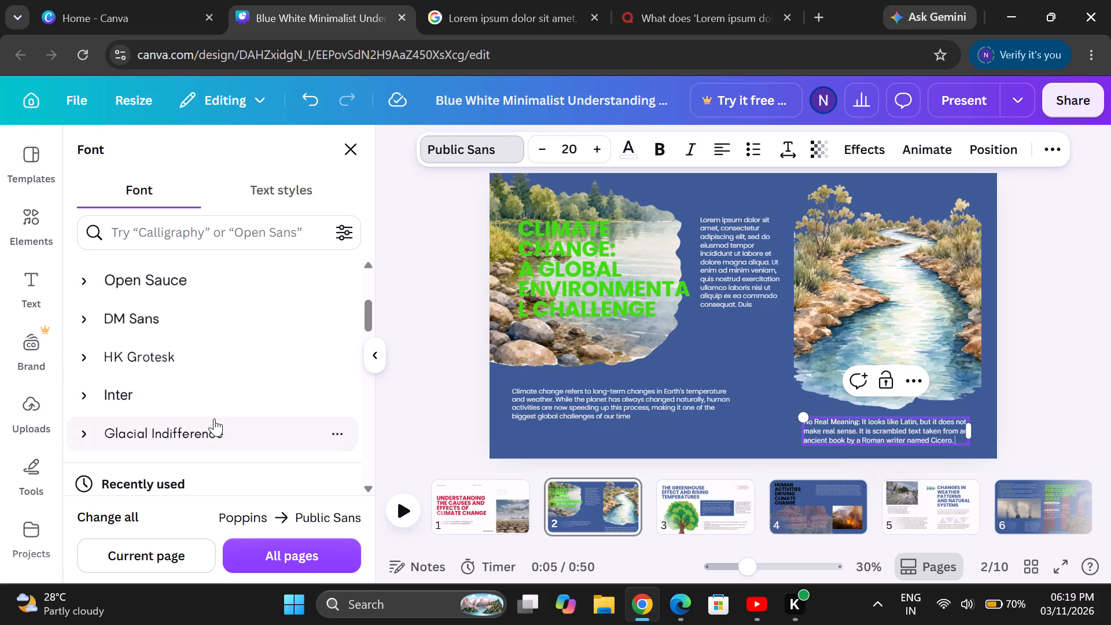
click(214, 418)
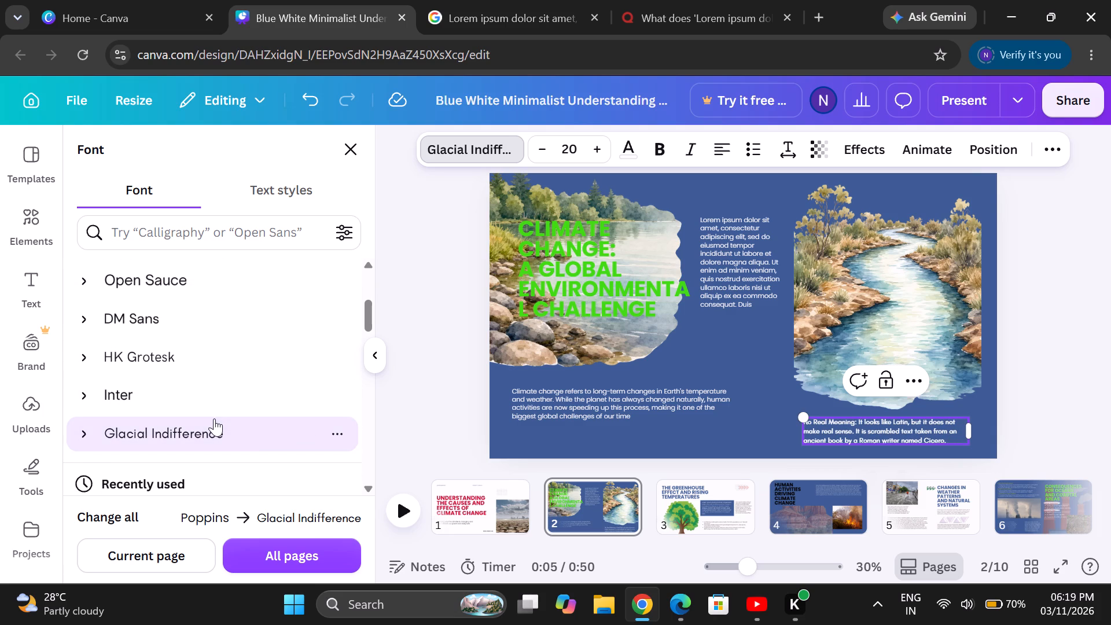
Browse further through the fonts and set the text below the river picture in The Seasons.
scroll(208, 435, down, 1)
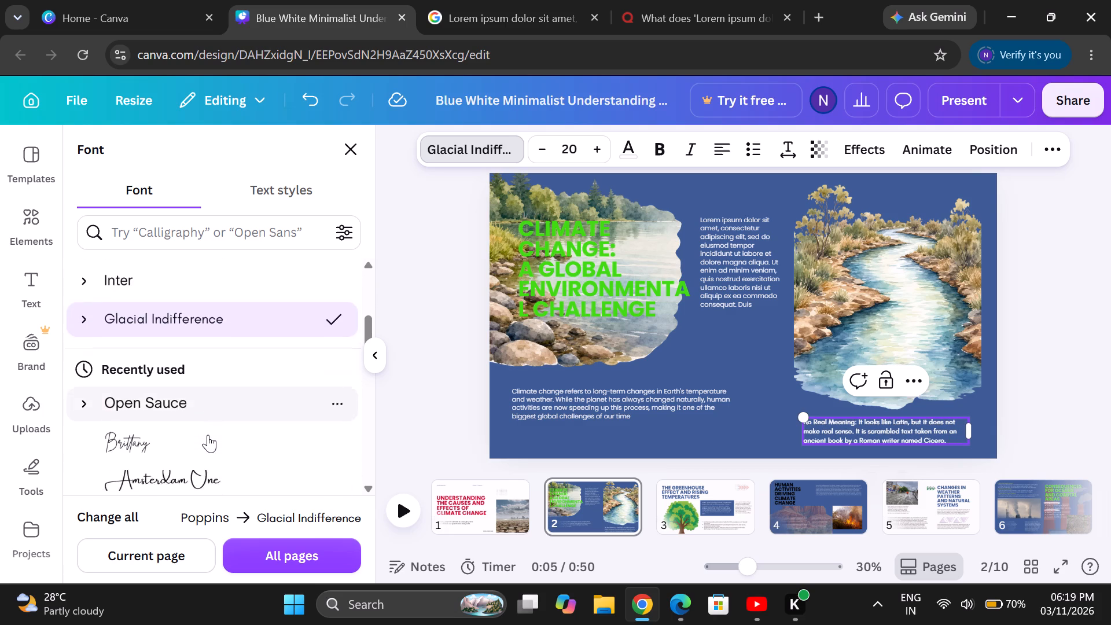
scroll(208, 435, down, 1)
scroll(181, 484, up, 3)
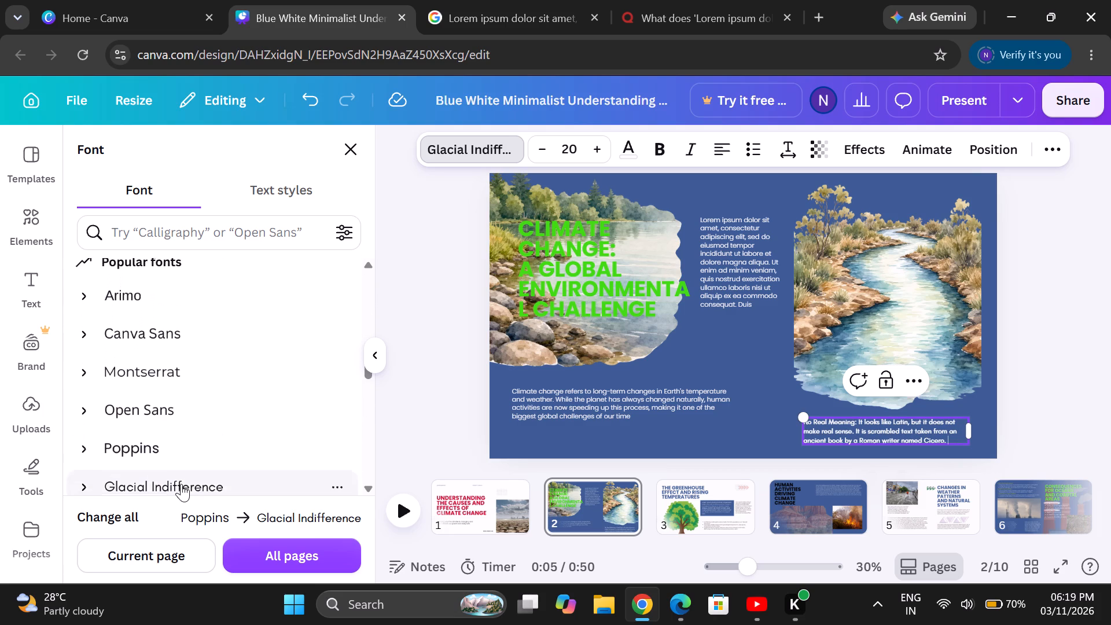
scroll(181, 484, up, 1)
scroll(181, 484, down, 3)
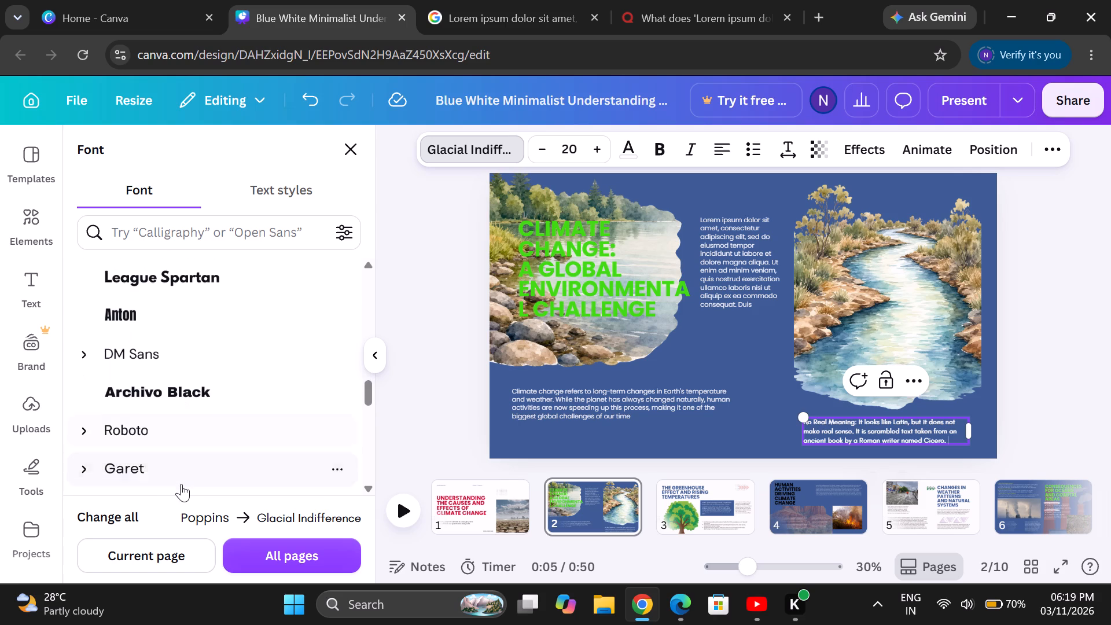
scroll(181, 484, down, 4)
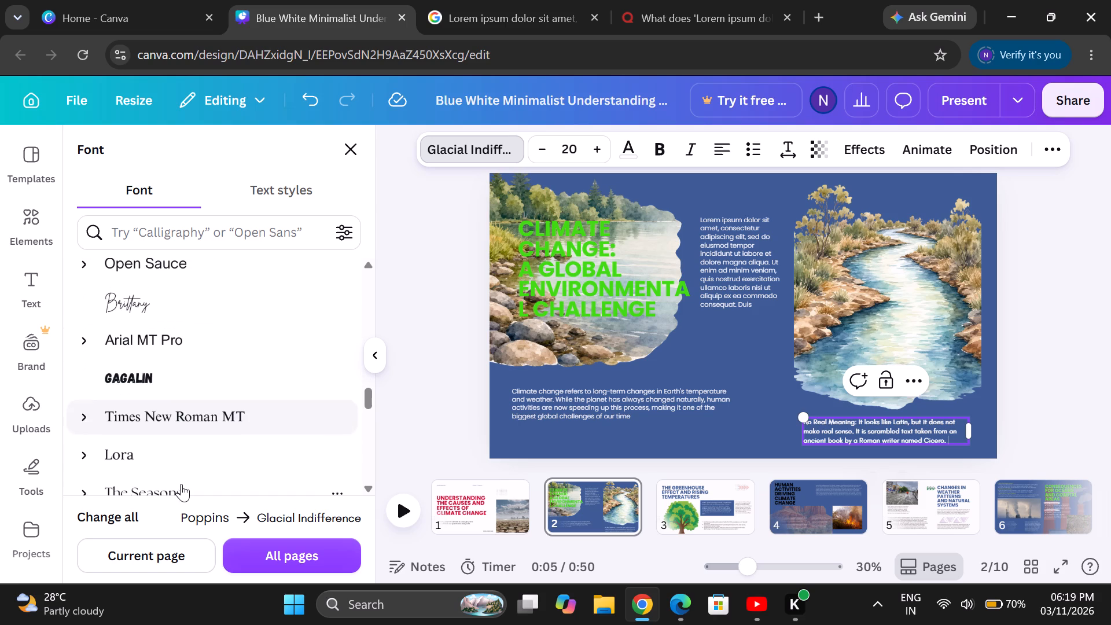
scroll(181, 484, down, 1)
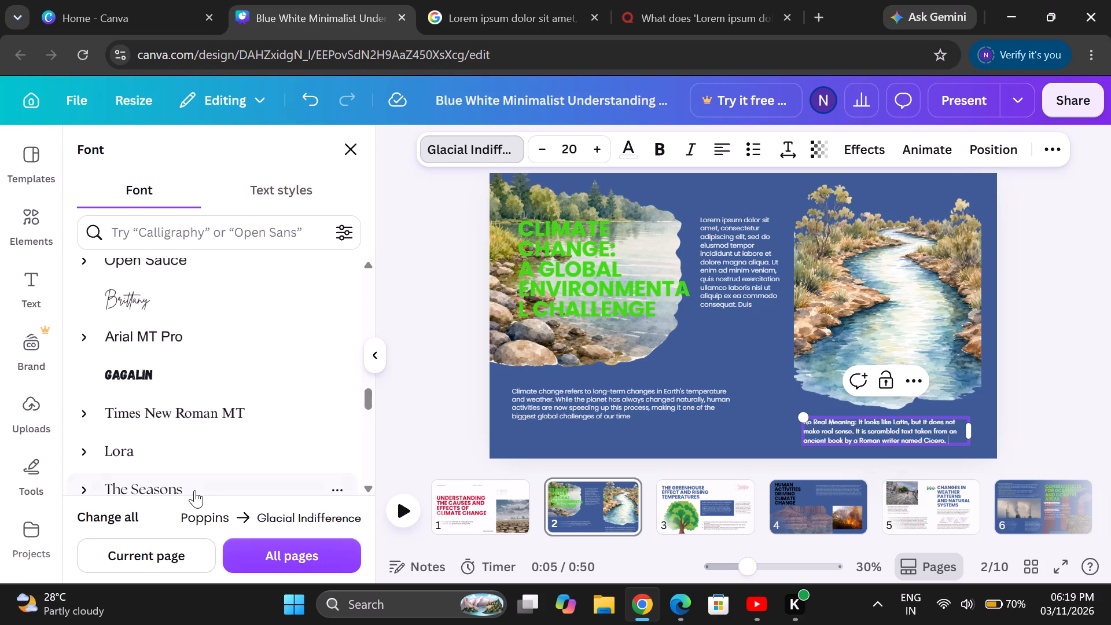
click(195, 487)
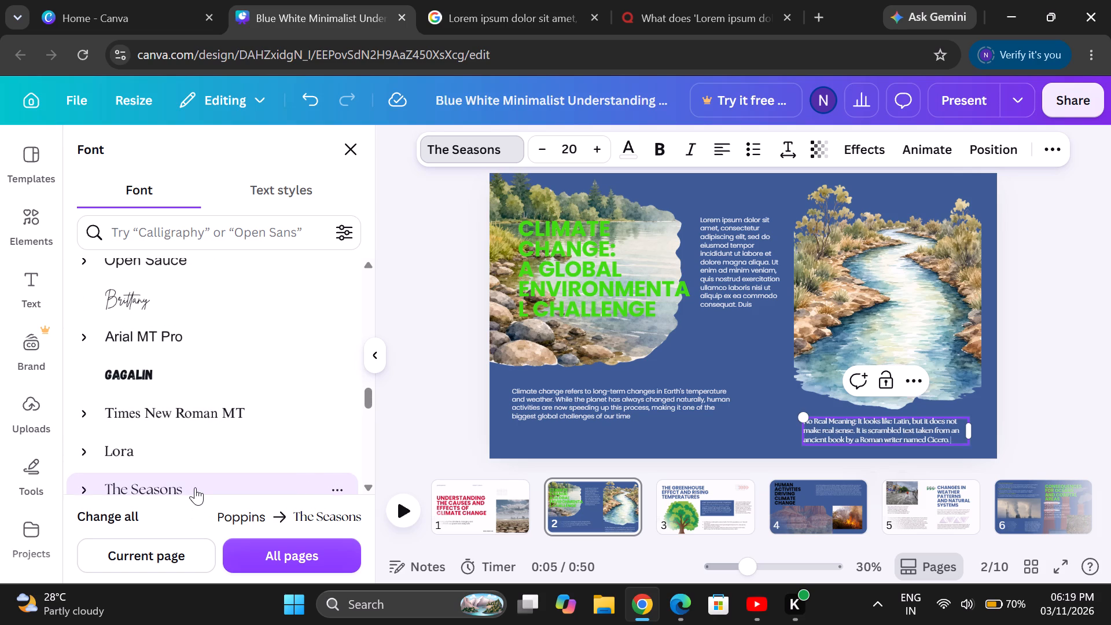
Move the text below the river picture slightly left so it aligns with the picture's left edge.
click(849, 427)
drag(849, 427, 750, 457)
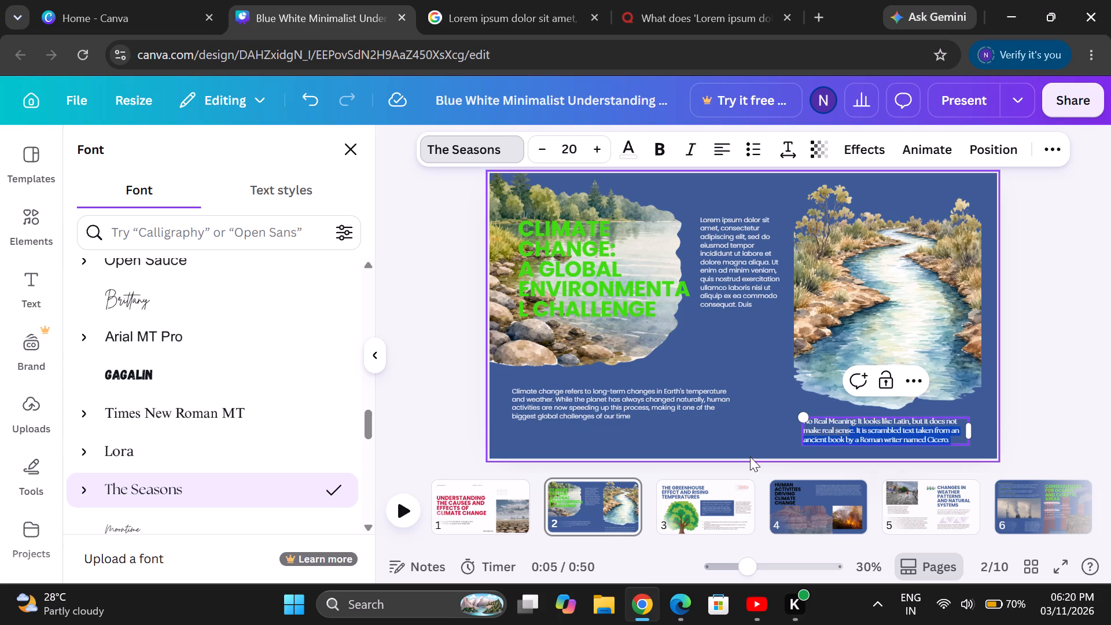
click(750, 457)
drag(864, 432, 852, 437)
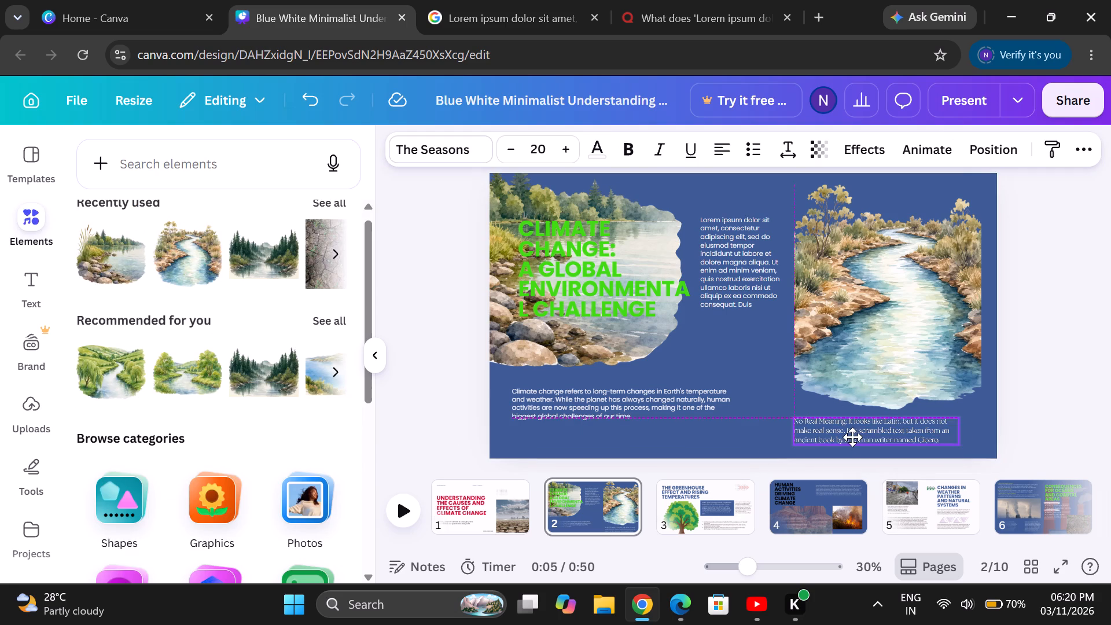
Move the text below the river picture right so it aligns with the picture's right edge.
drag(852, 437, 876, 437)
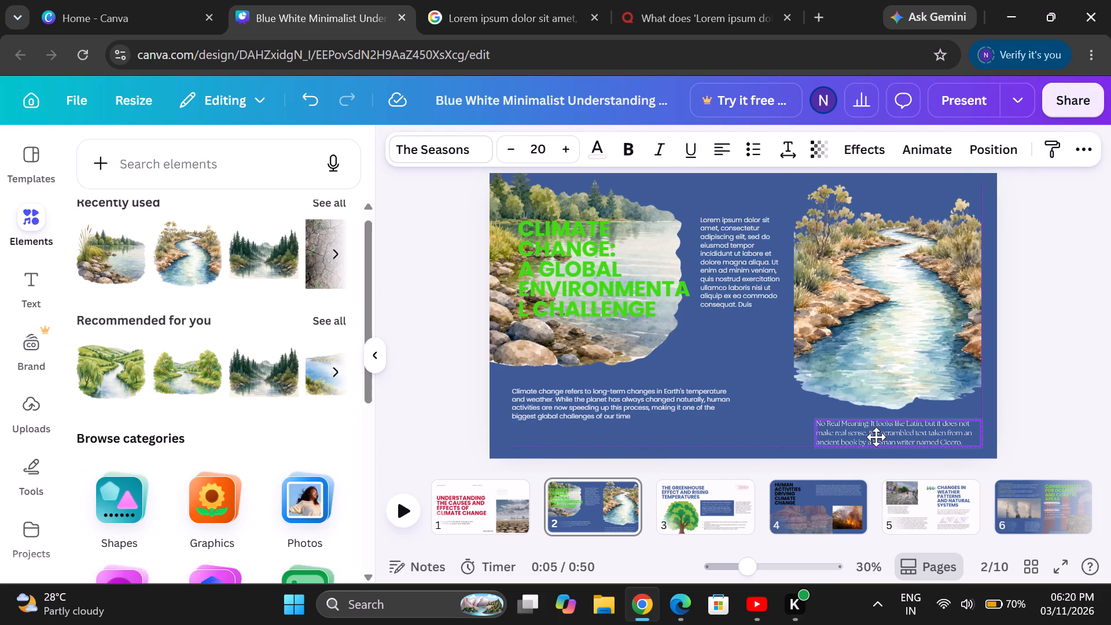
drag(876, 437, 873, 436)
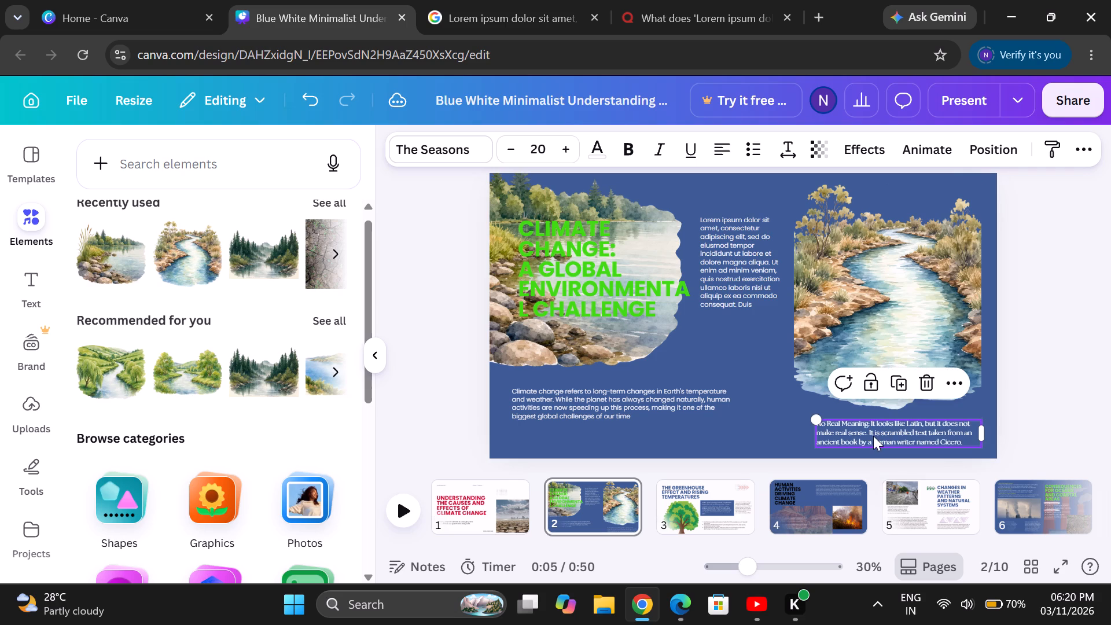
click(743, 286)
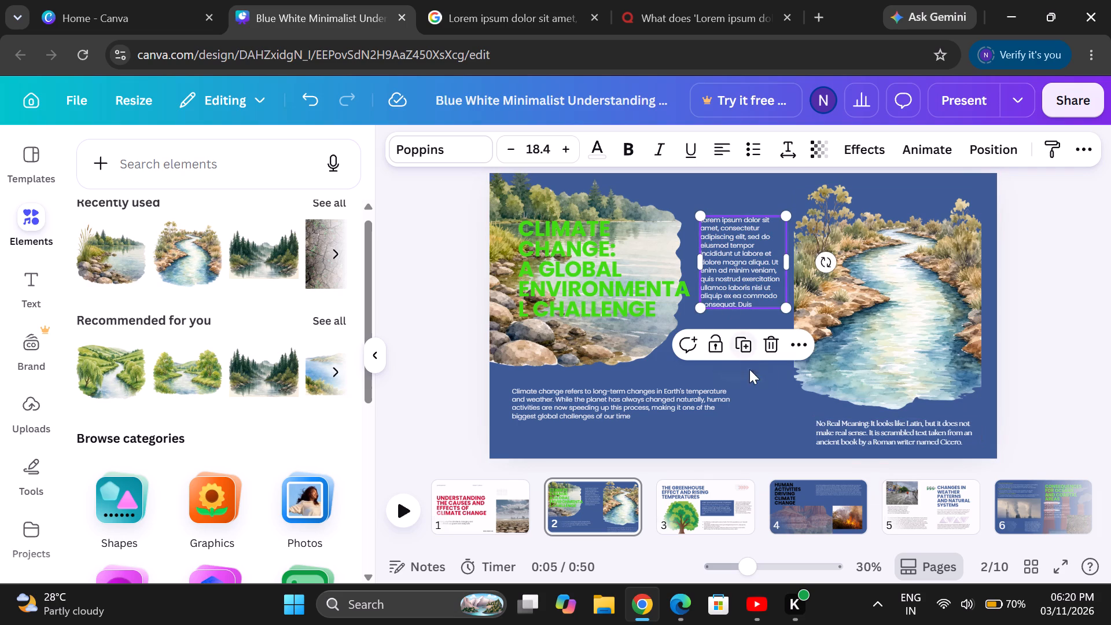
click(752, 412)
Recolour the climate change heading black after trying blue, and shift it slightly left to align with the lake picture's right edge.
click(632, 304)
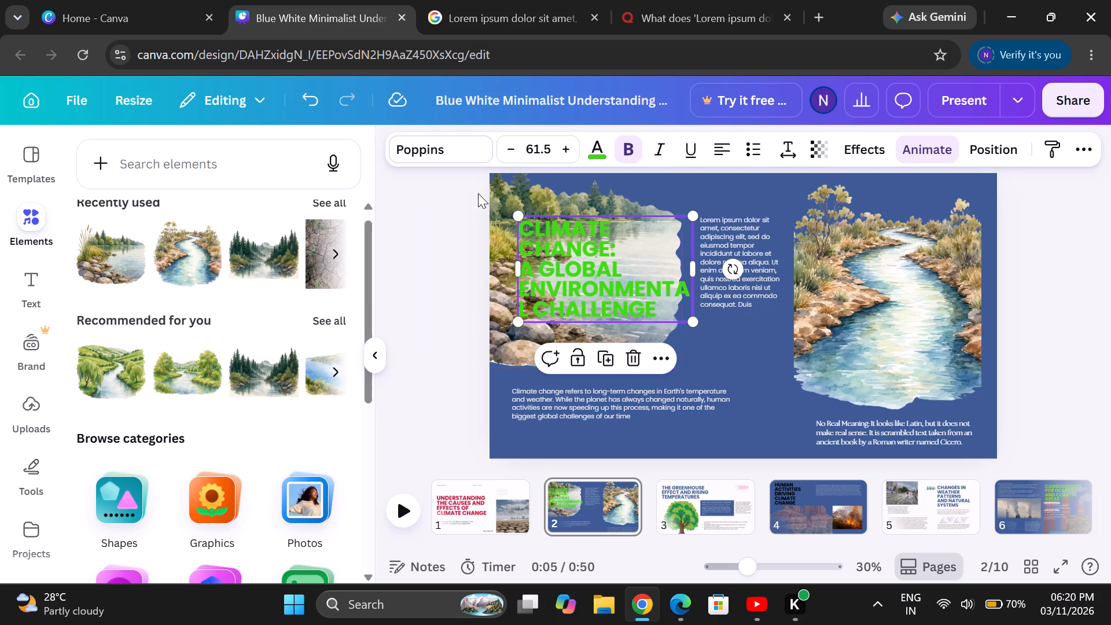
click(597, 146)
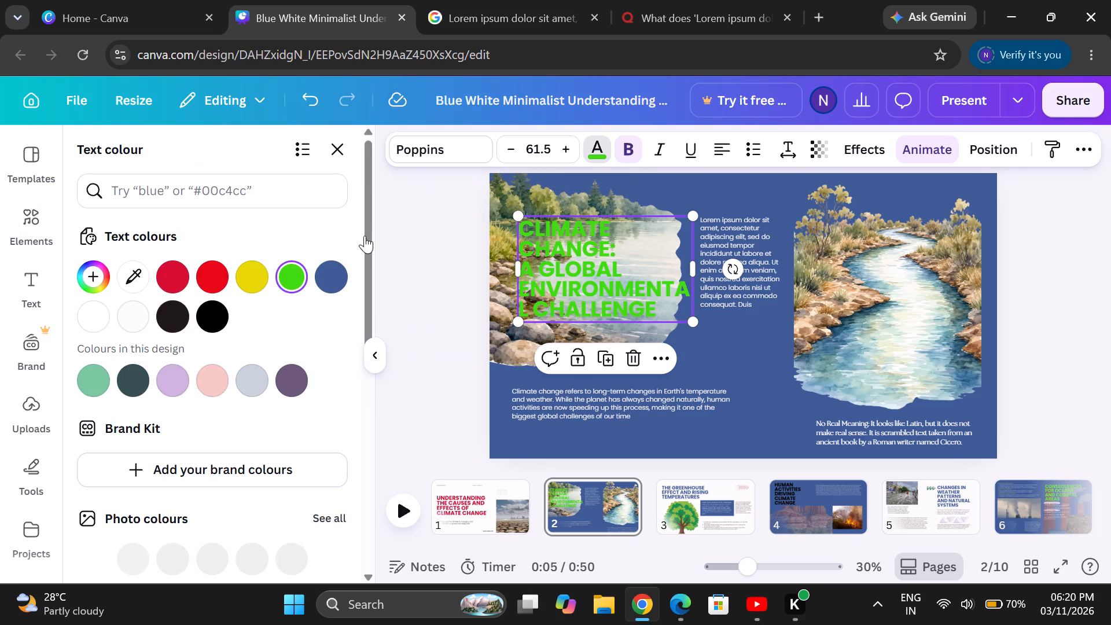
click(329, 270)
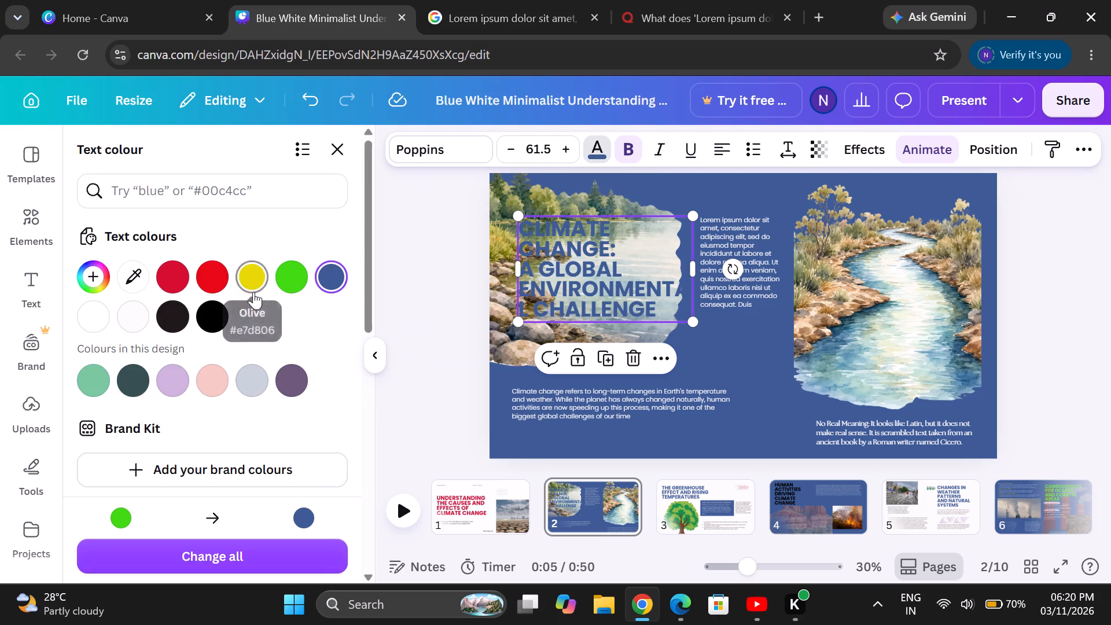
click(215, 312)
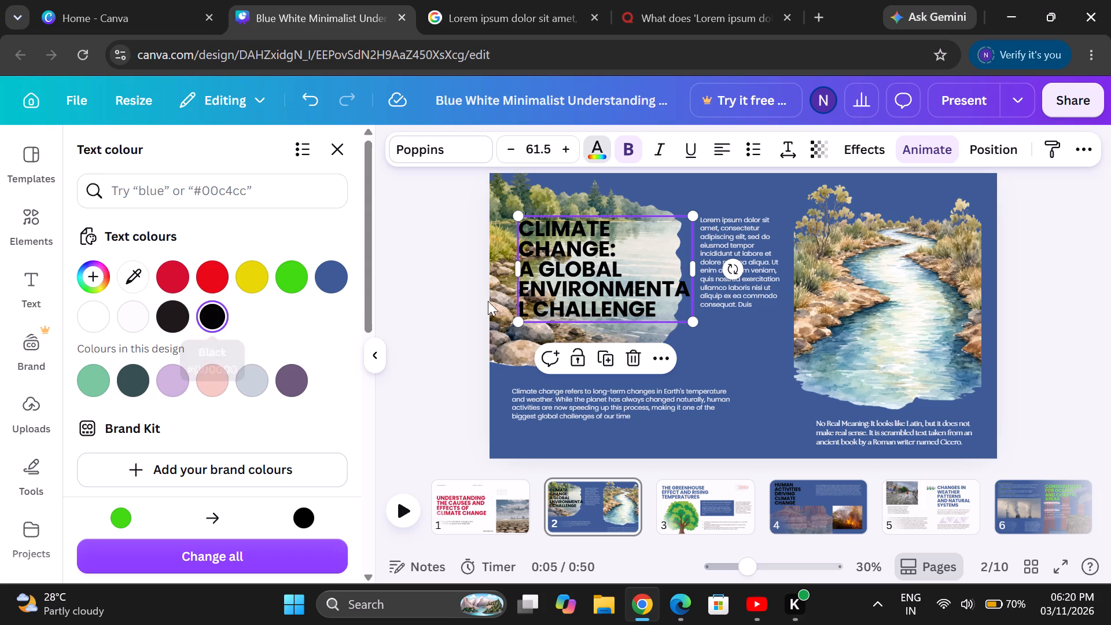
drag(556, 280, 540, 281)
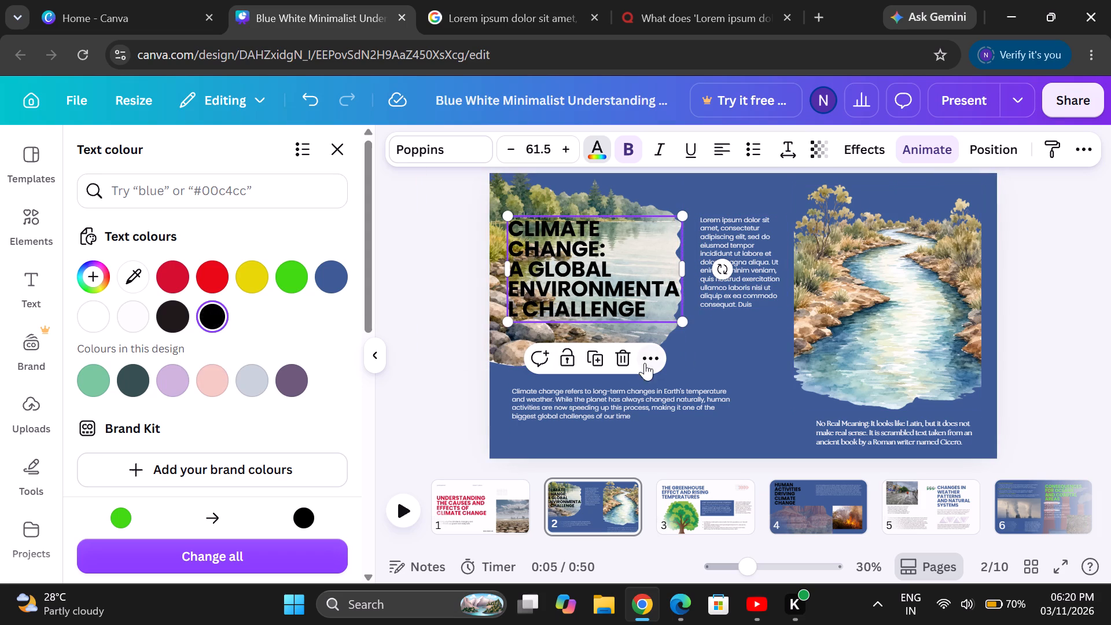
Set the transparency of the lake picture behind the heading to 52.
click(657, 333)
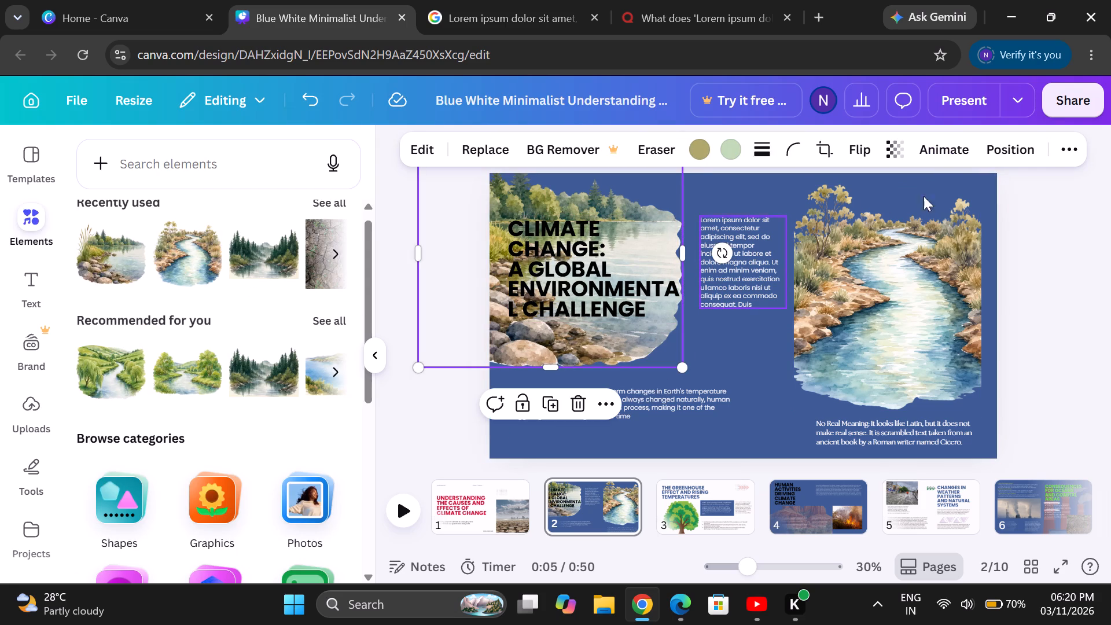
click(897, 149)
click(851, 211)
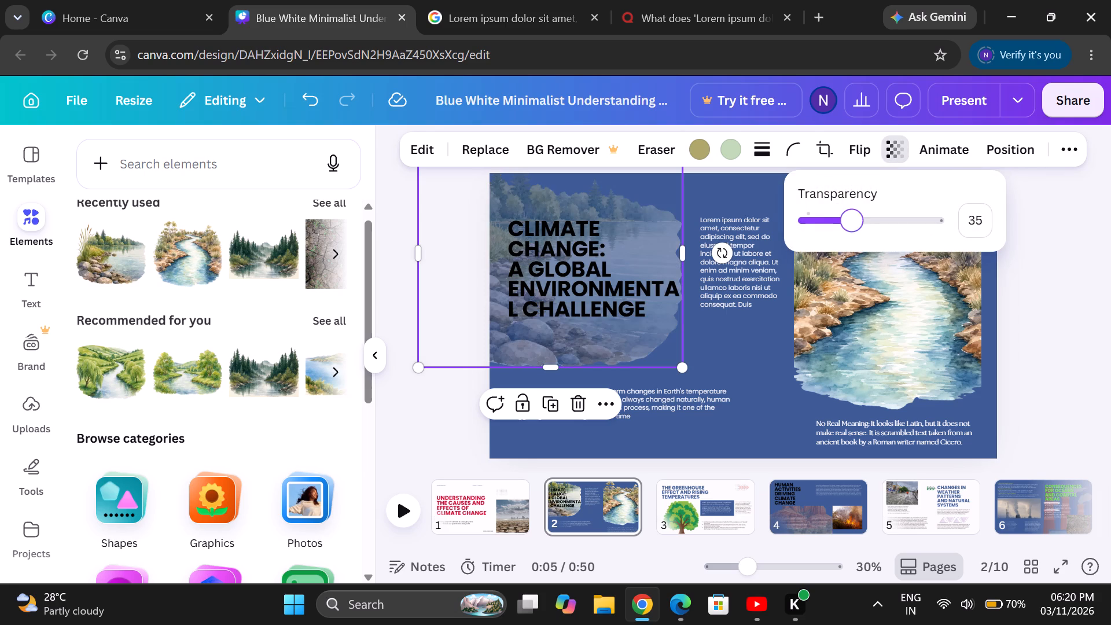
click(901, 215)
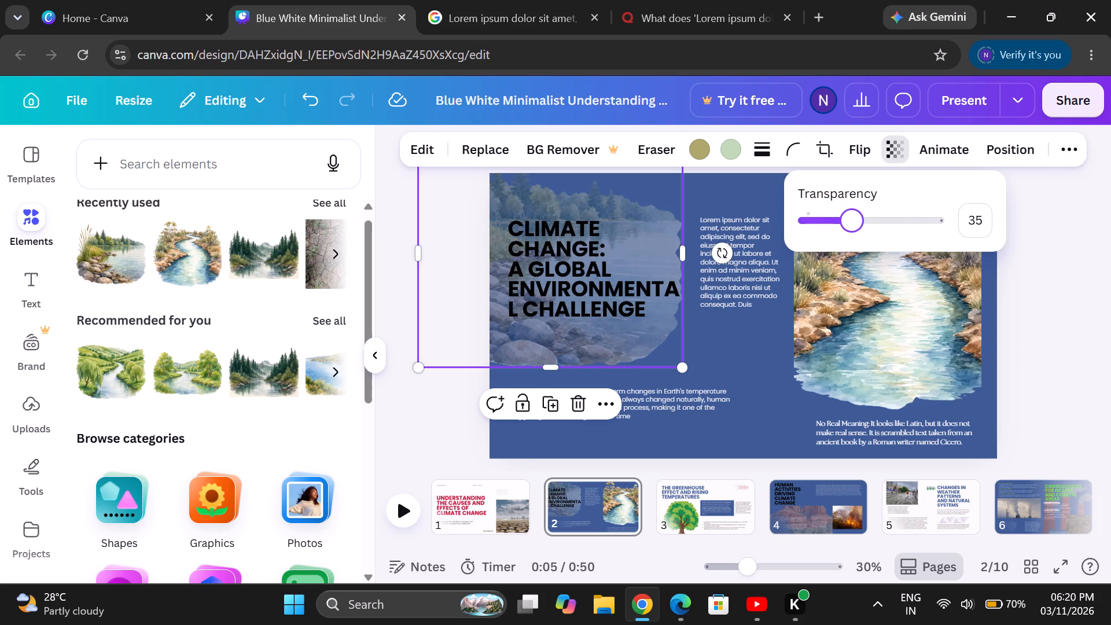
click(874, 218)
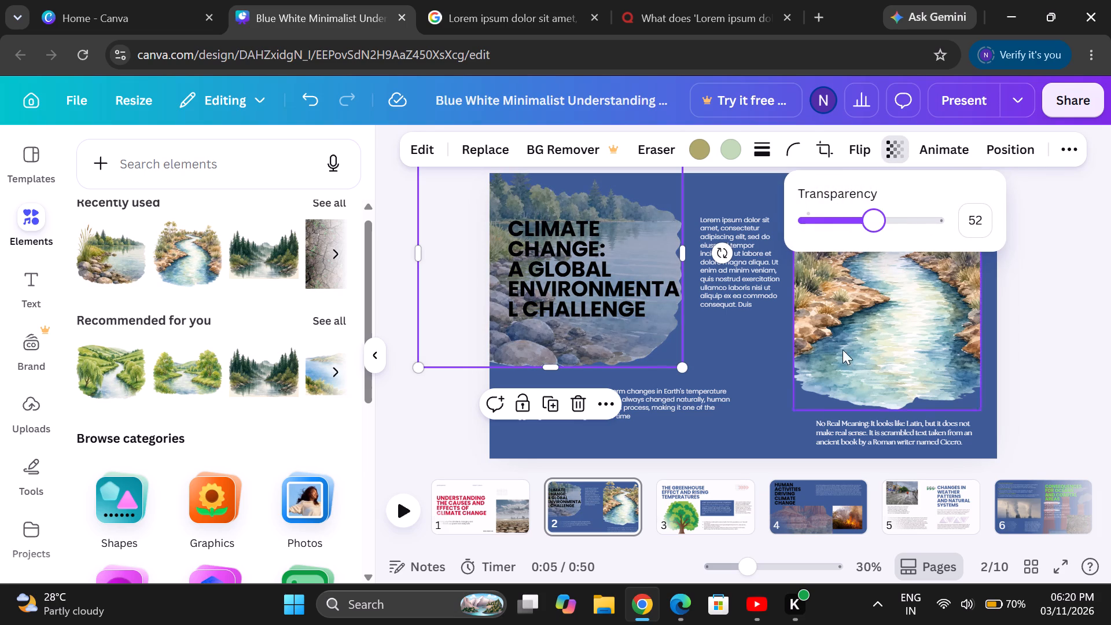
click(766, 431)
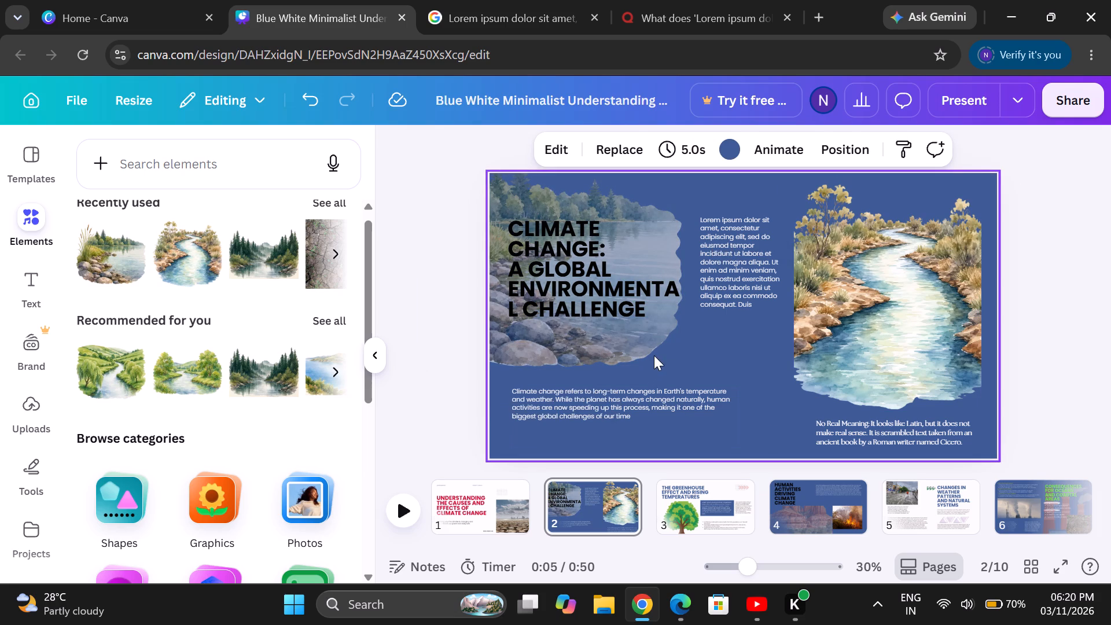
Widen the heading's text box so ENVIRONMENTAL fits on one line, and realign it with the lake picture's right edge.
click(658, 280)
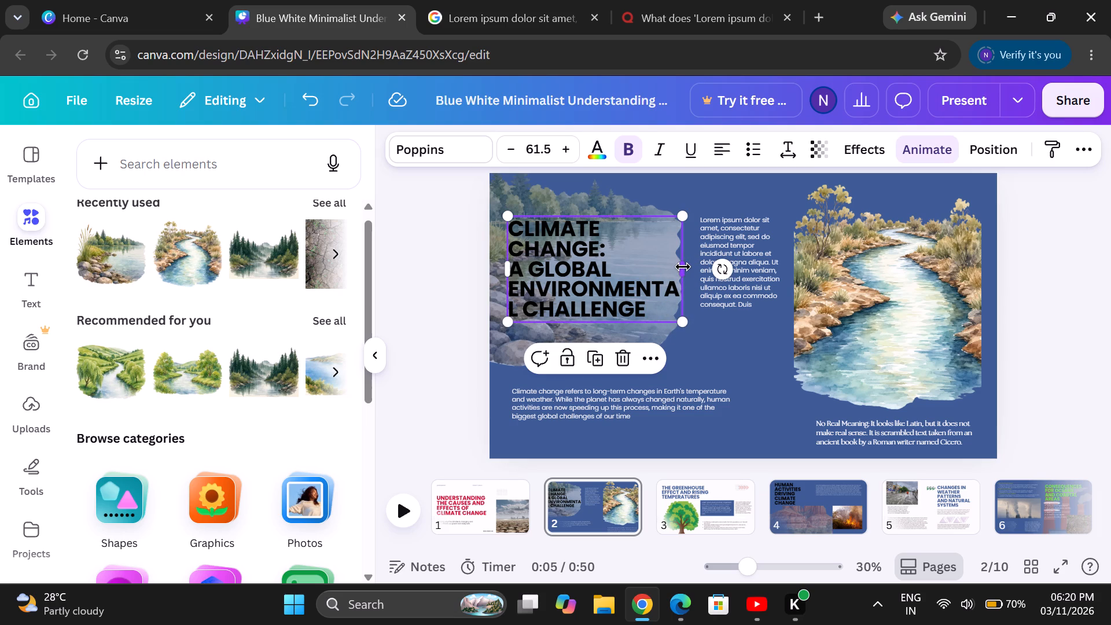
drag(683, 267, 693, 264)
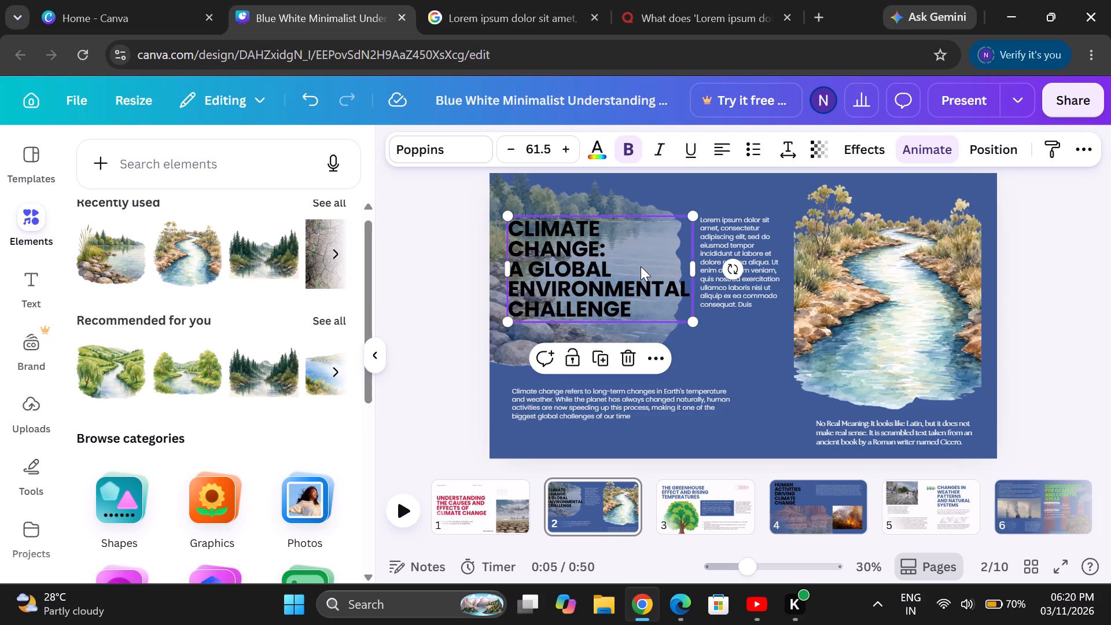
drag(642, 267, 630, 271)
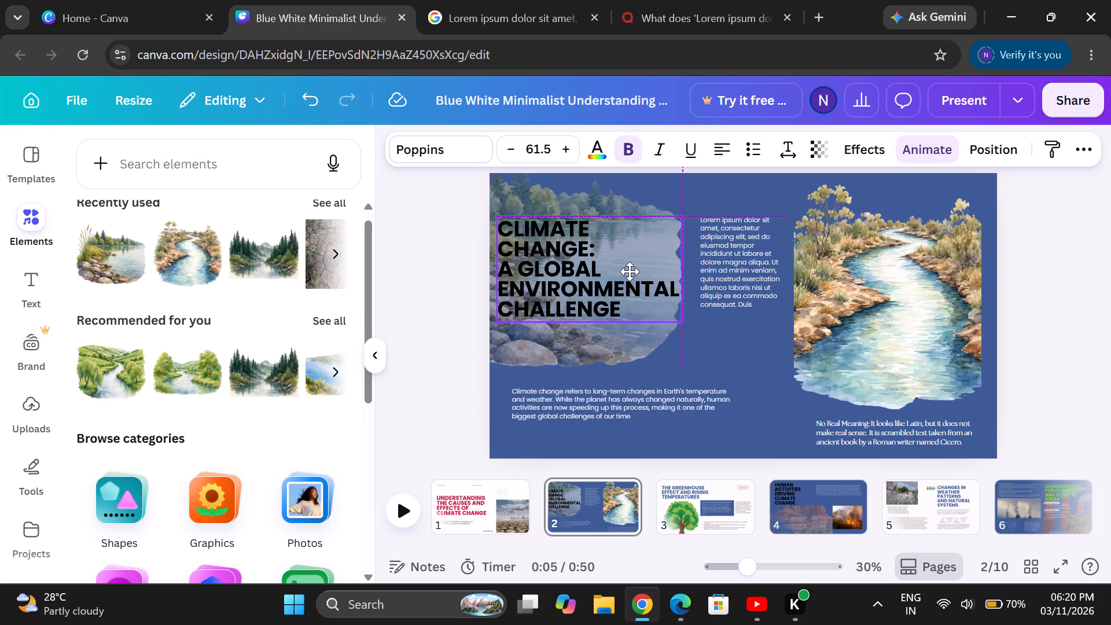
drag(630, 271, 630, 271)
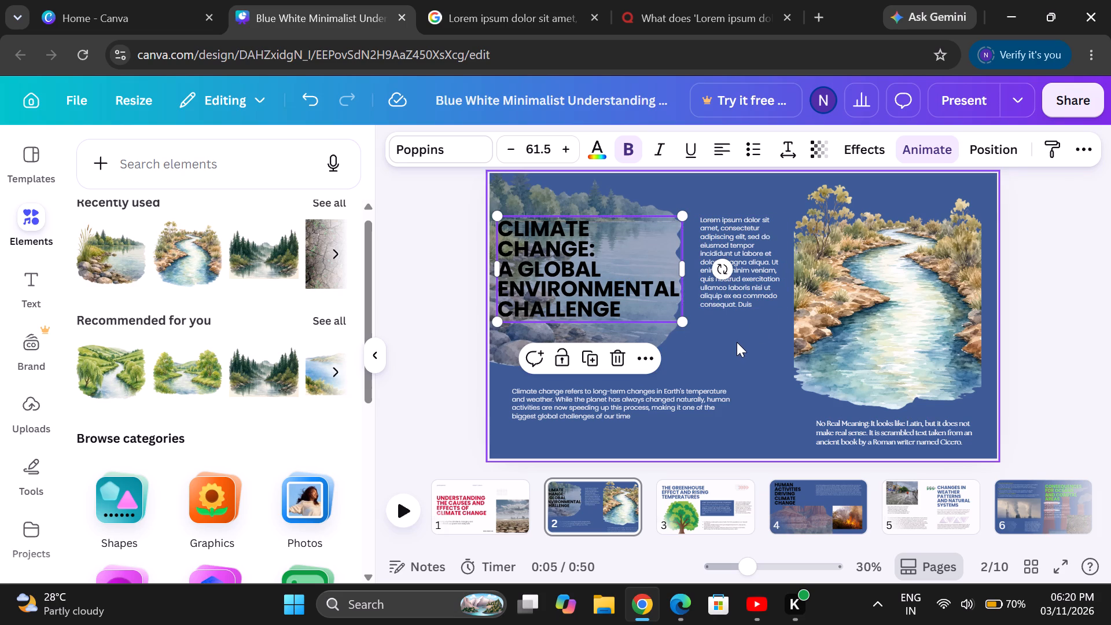
click(737, 342)
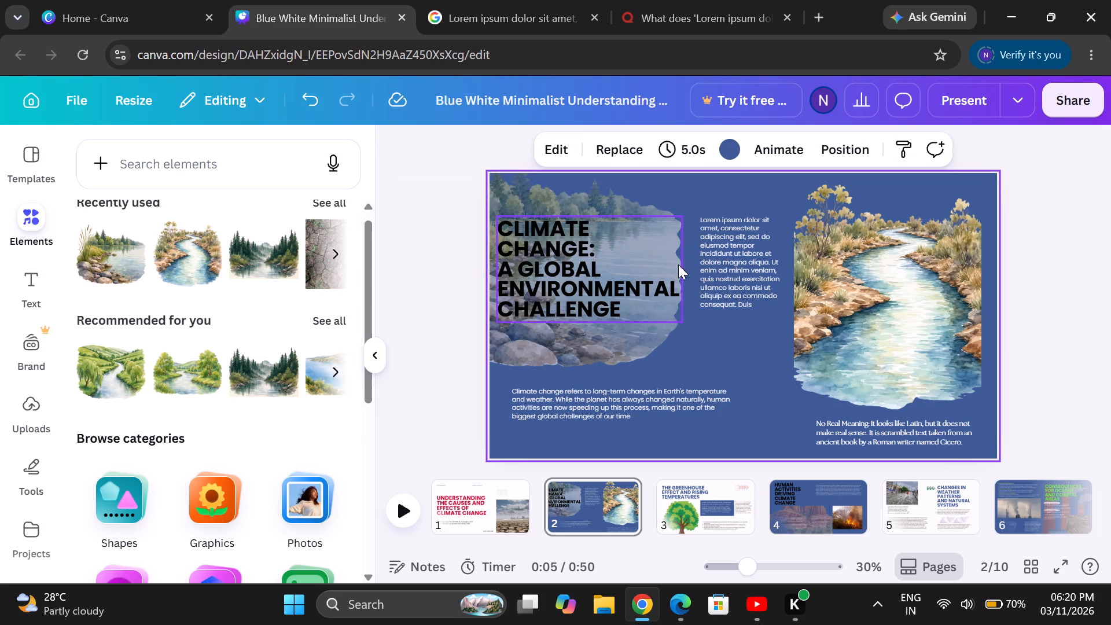
Apply the Burst animation to the Lorem ipsum text between the two pictures.
click(630, 266)
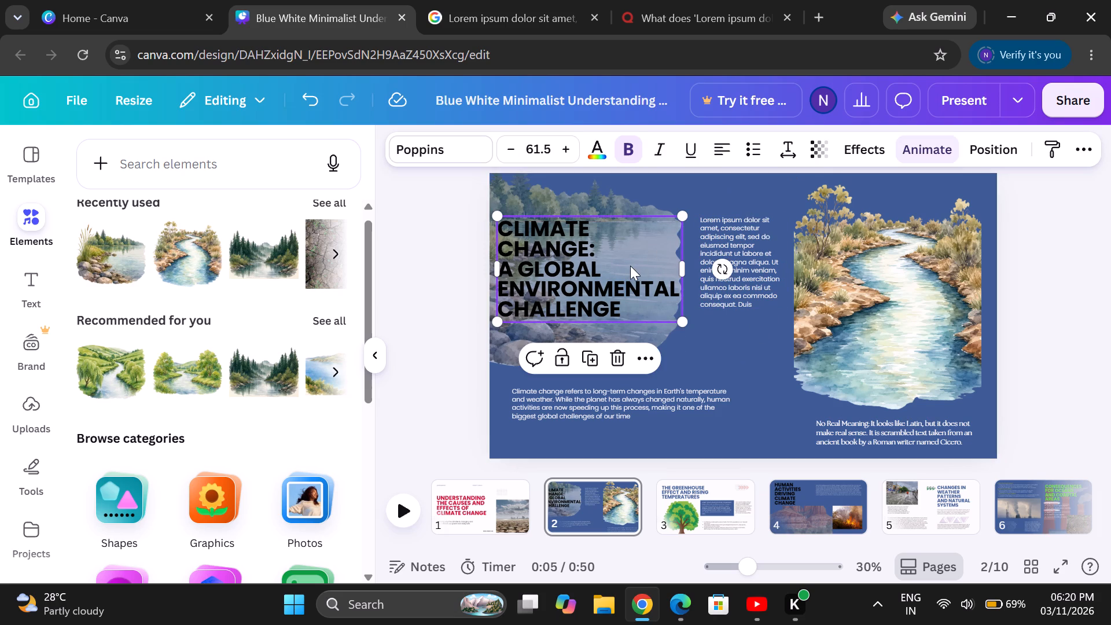
click(917, 147)
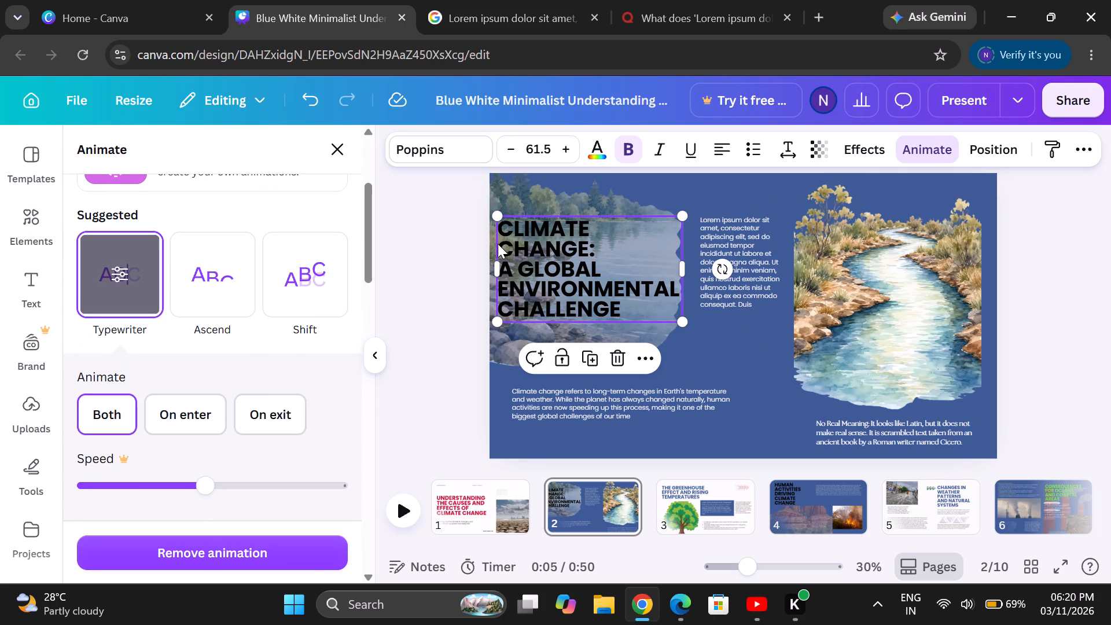
click(909, 287)
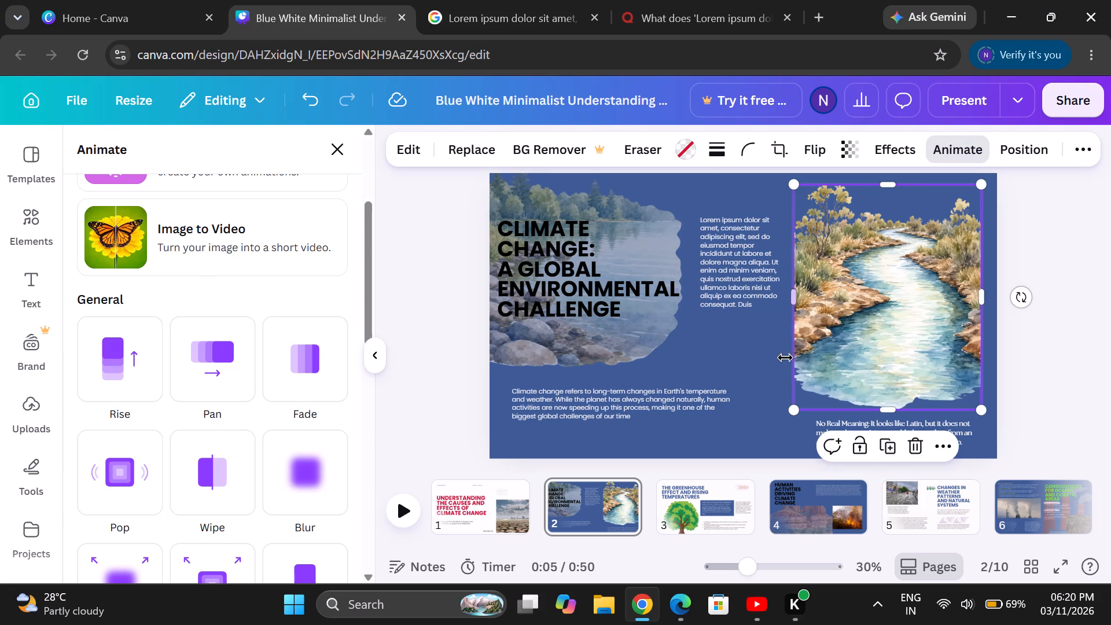
click(738, 275)
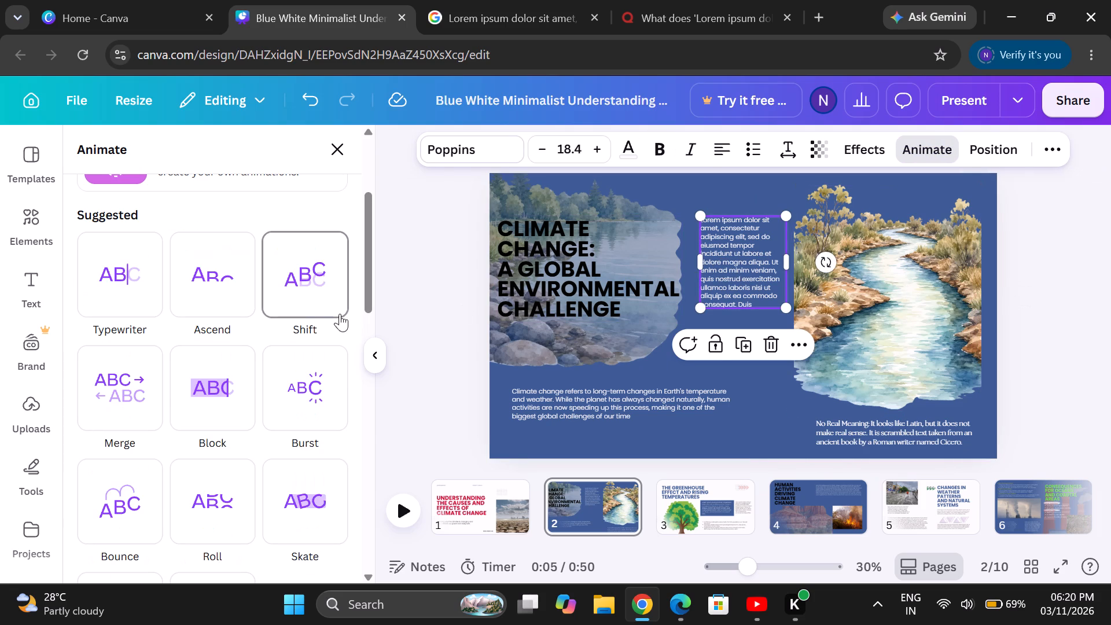
click(288, 392)
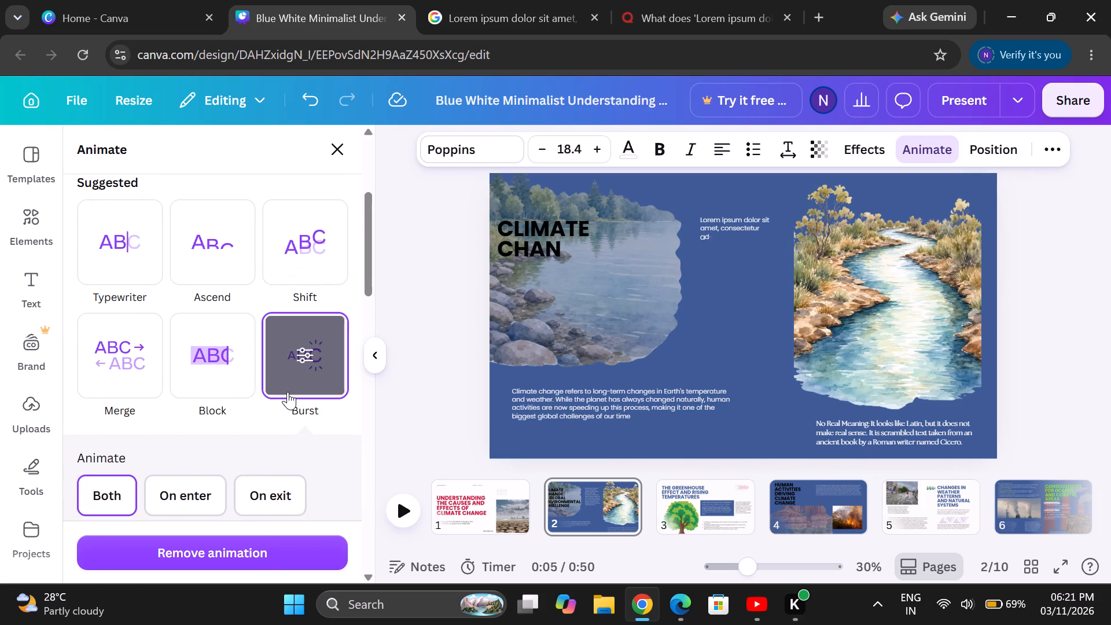
Apply the Burst animation to the paragraph below the lake picture, running only on enter.
click(567, 391)
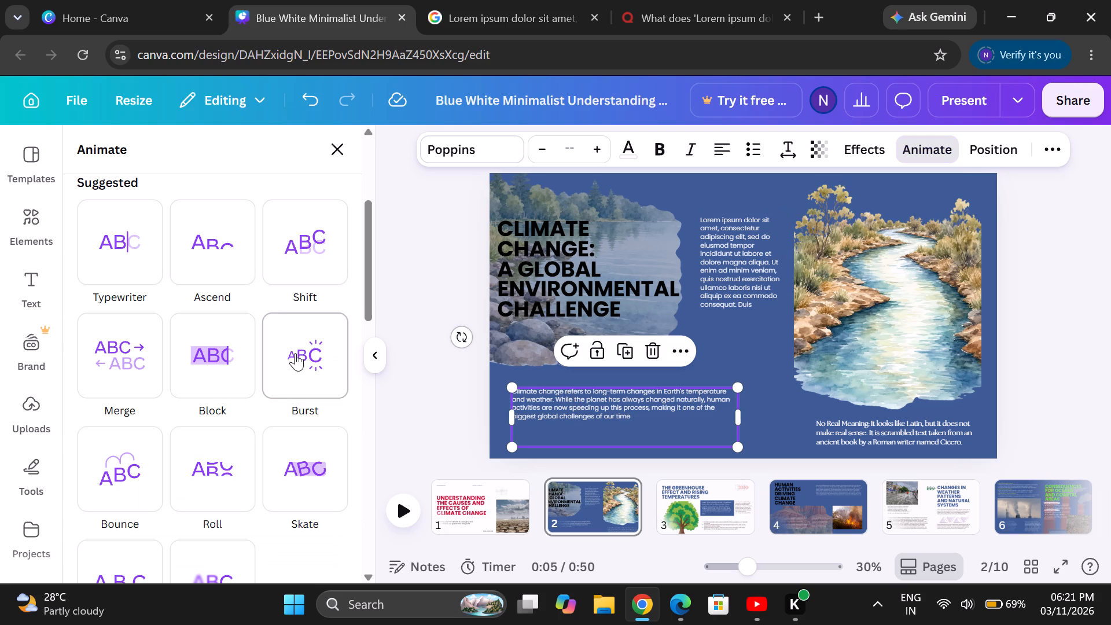
click(292, 355)
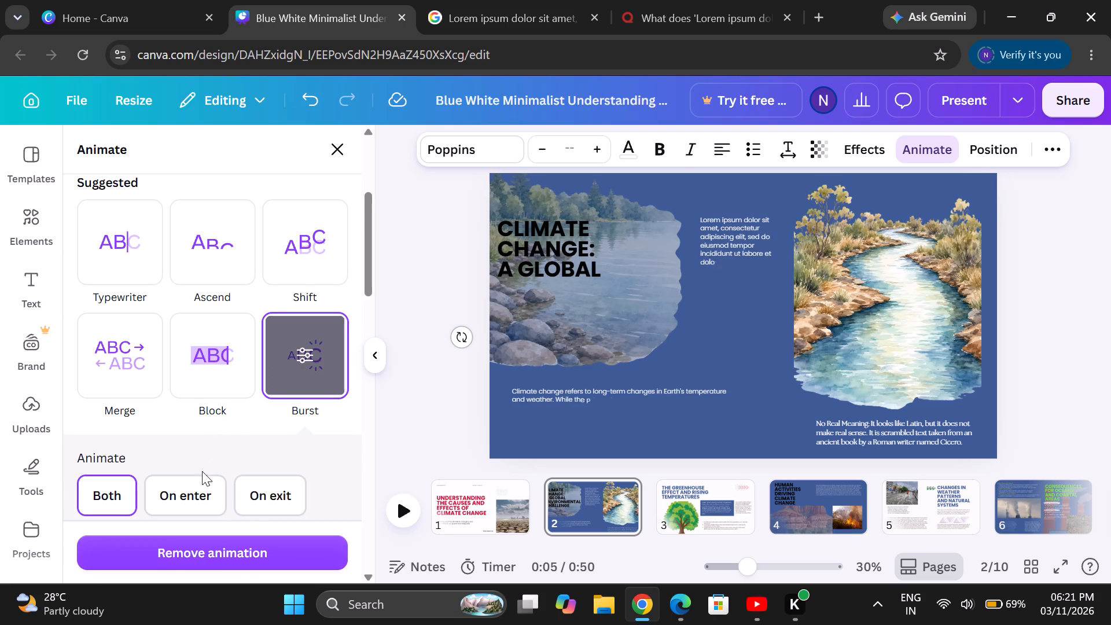
click(193, 490)
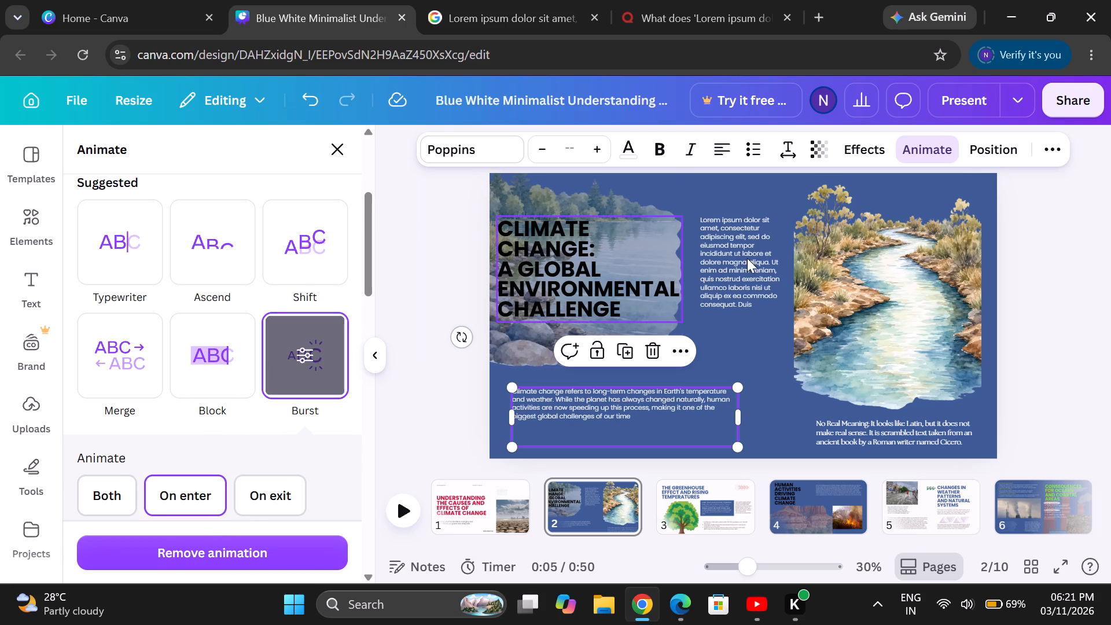
Replace page 2's plain blue background with the recently used red and black photo.
click(725, 503)
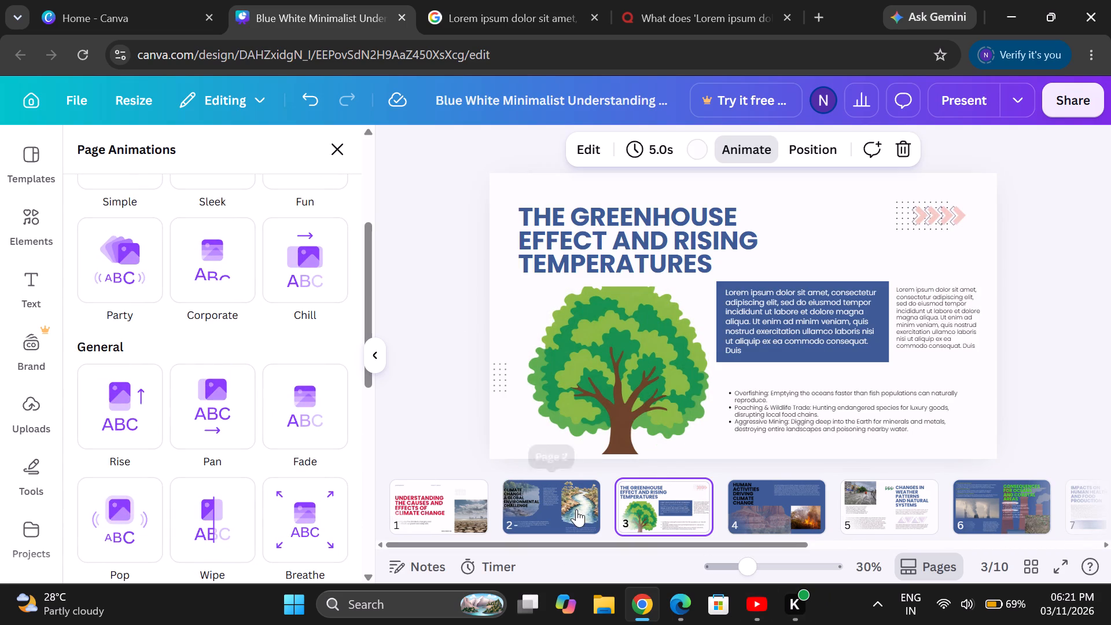
click(576, 509)
click(761, 418)
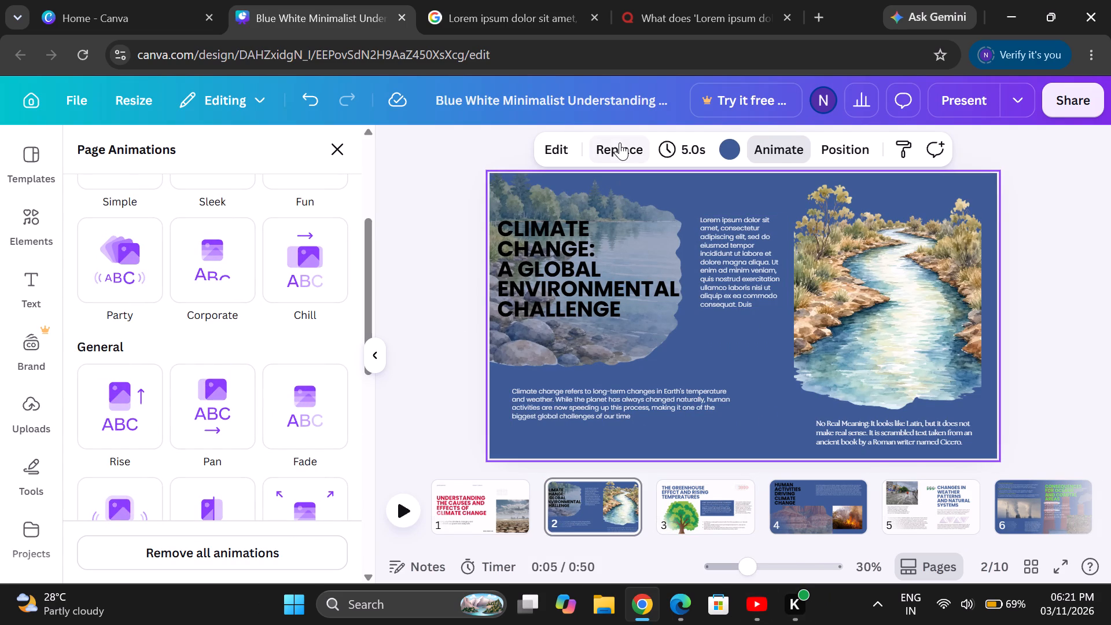
click(620, 142)
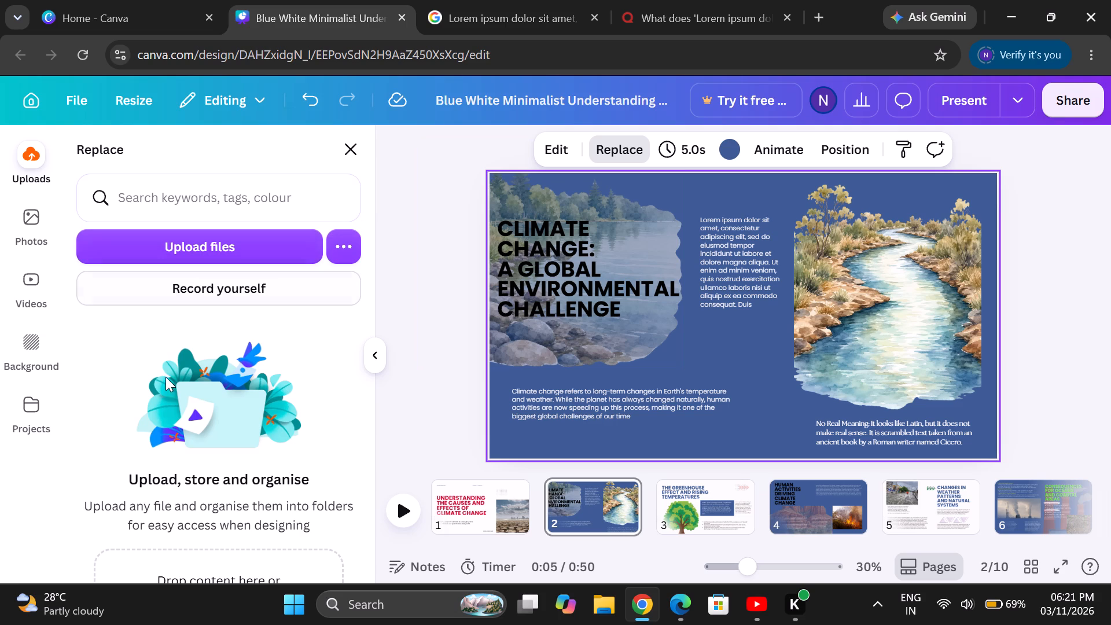
click(34, 237)
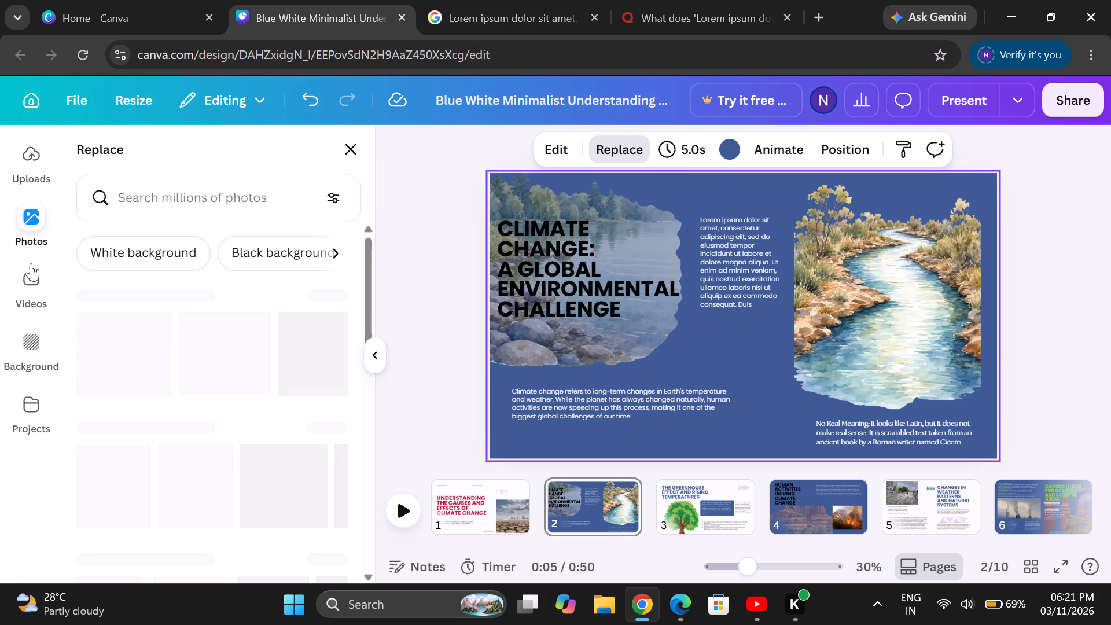
scroll(131, 378, down, 1)
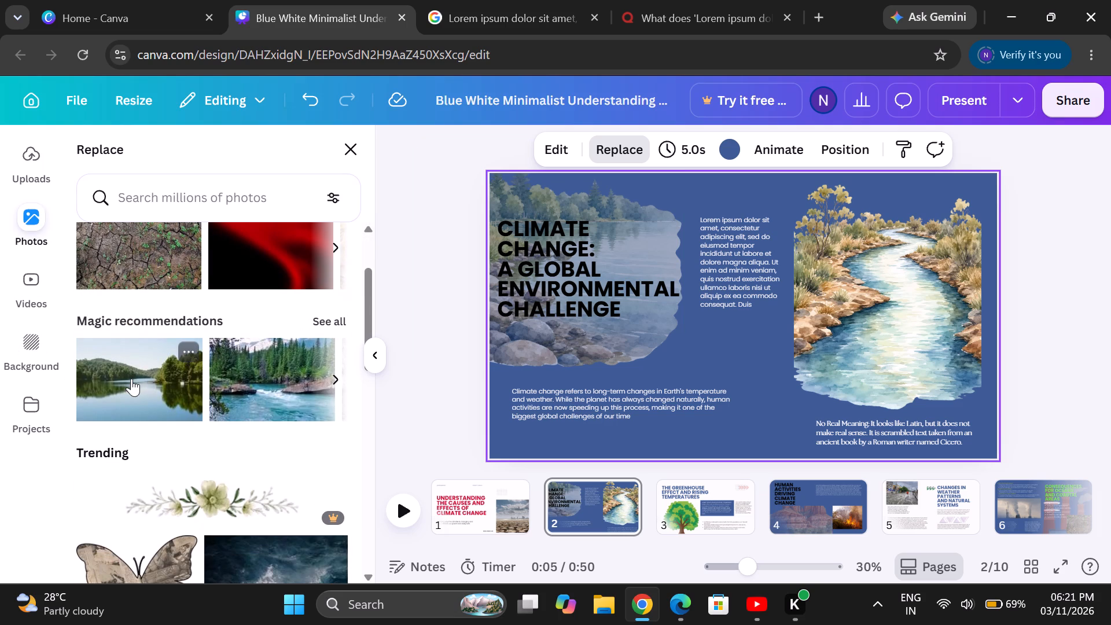
scroll(131, 378, up, 1)
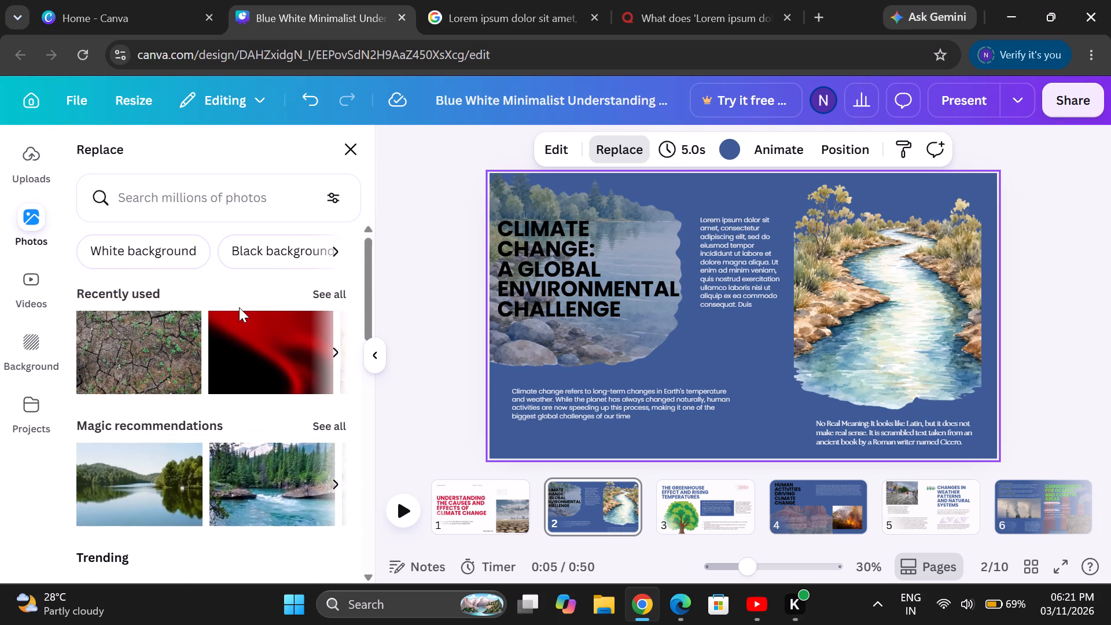
click(249, 331)
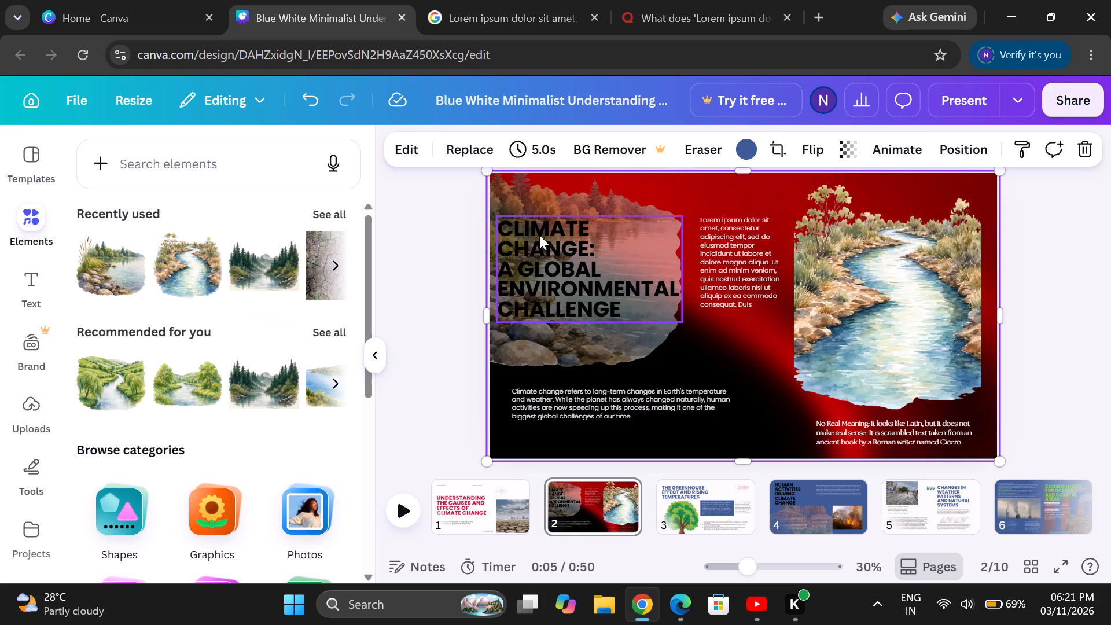
Browse the recently used and magic recommendation photos for a replacement for page 2's red and black background.
click(480, 146)
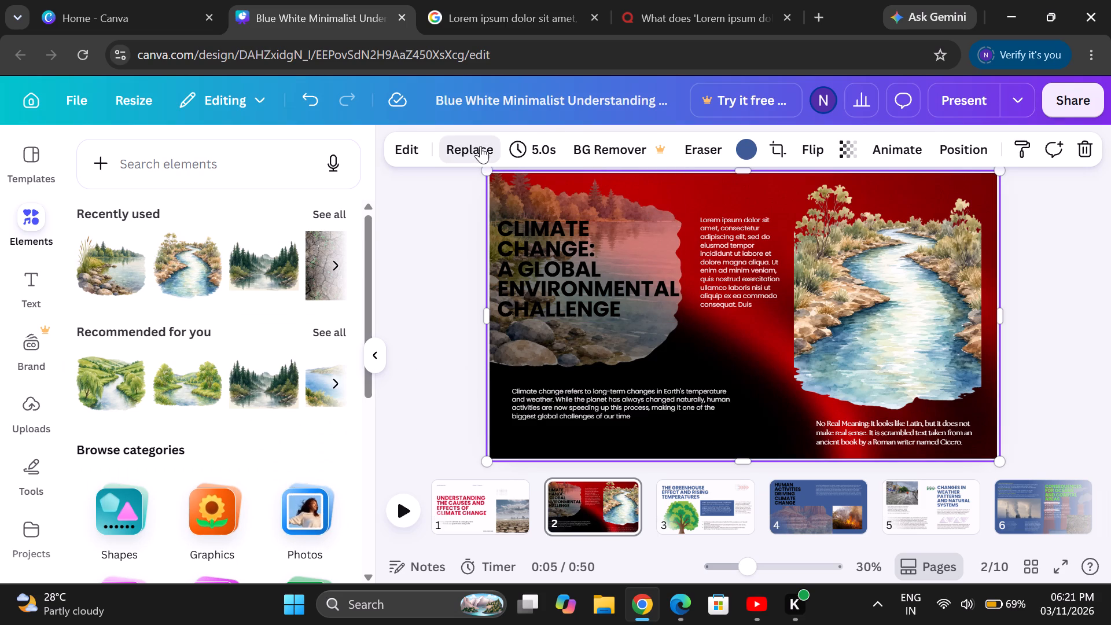
scroll(174, 432, down, 5)
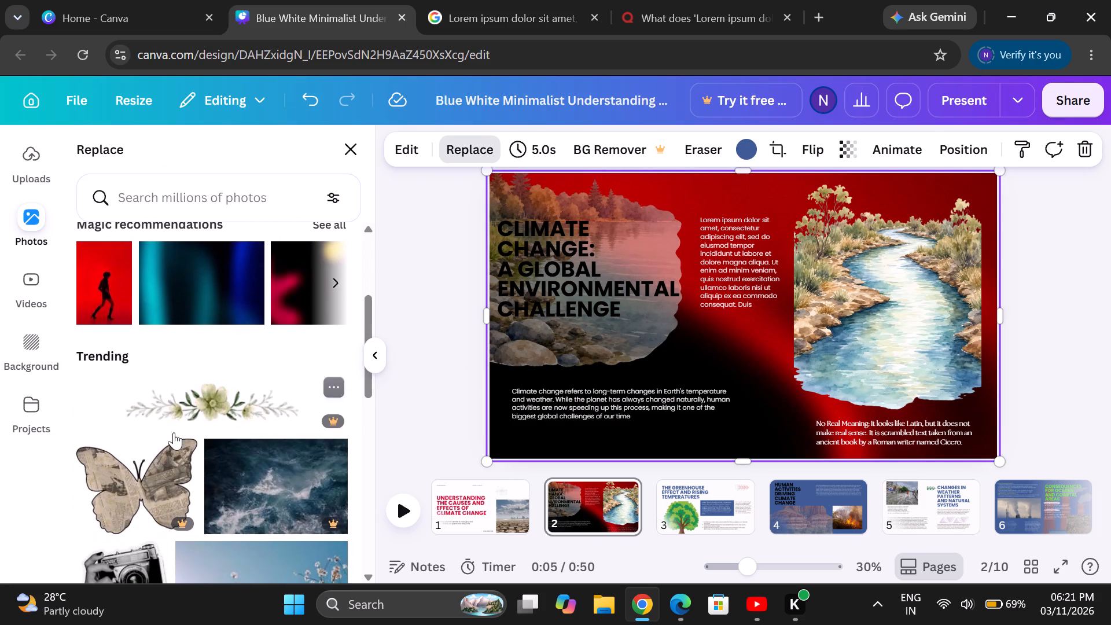
scroll(174, 432, up, 1)
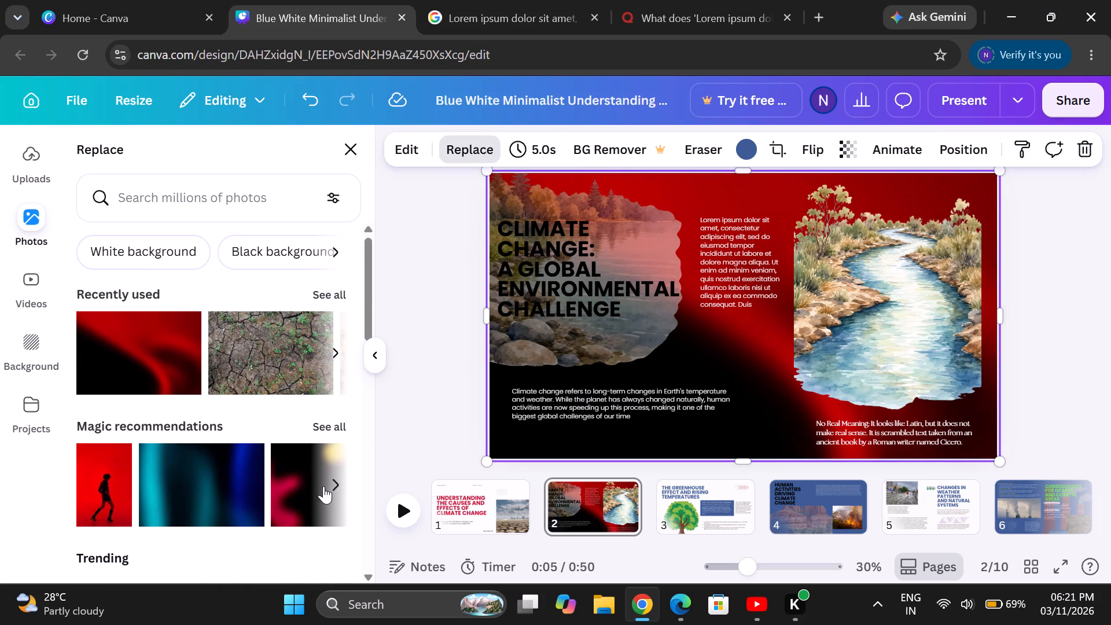
triple_click(334, 484)
double_click(334, 484)
click(334, 484)
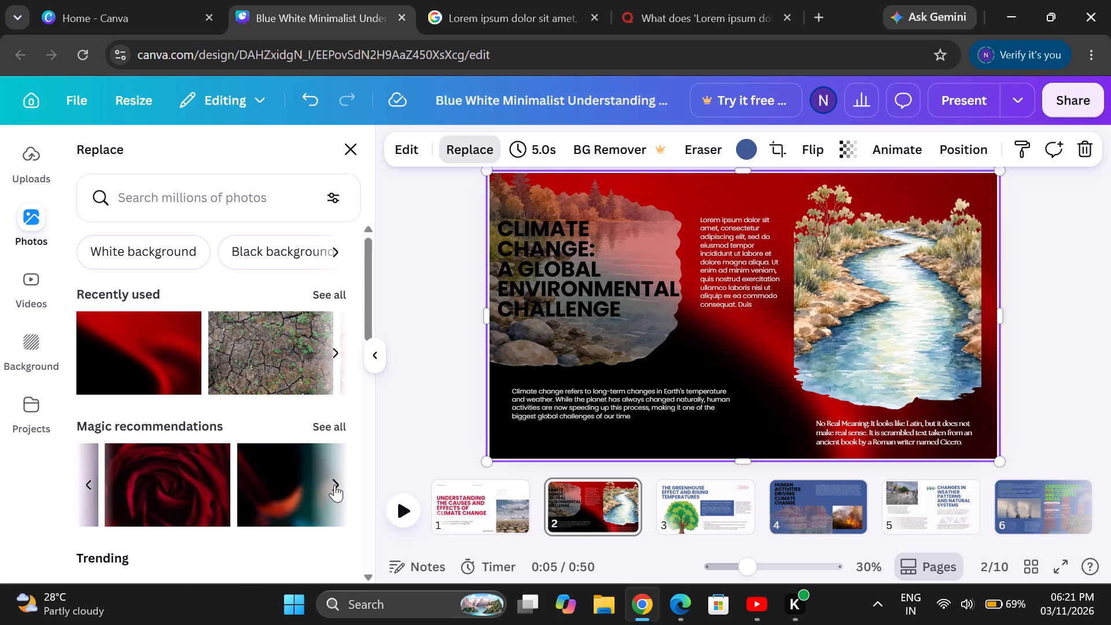
click(334, 484)
click(334, 484)
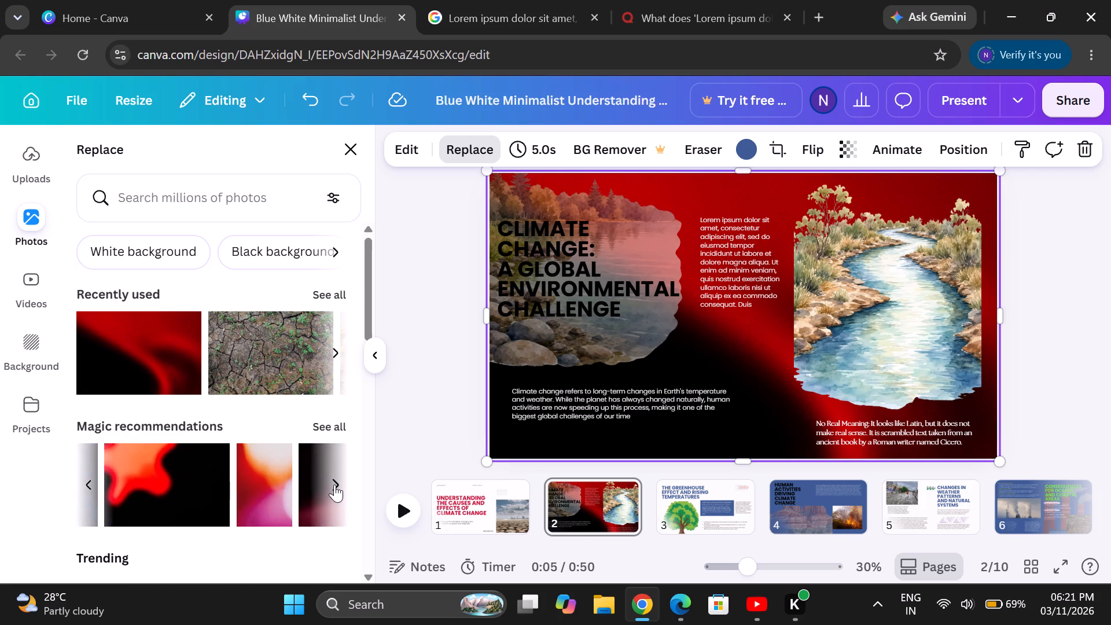
click(334, 484)
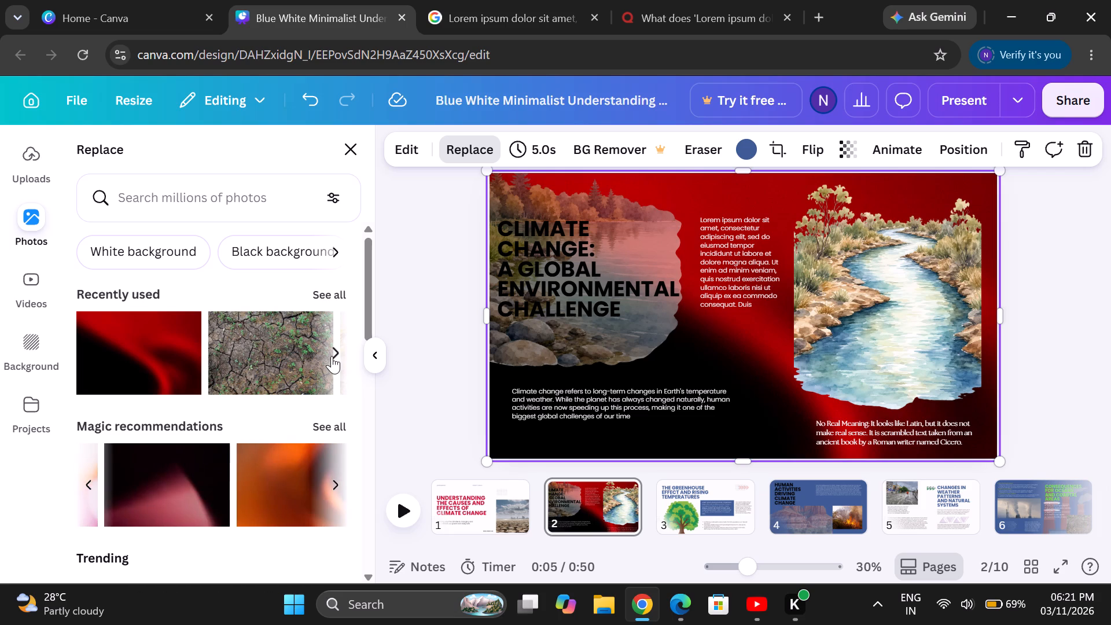
triple_click(333, 356)
double_click(333, 356)
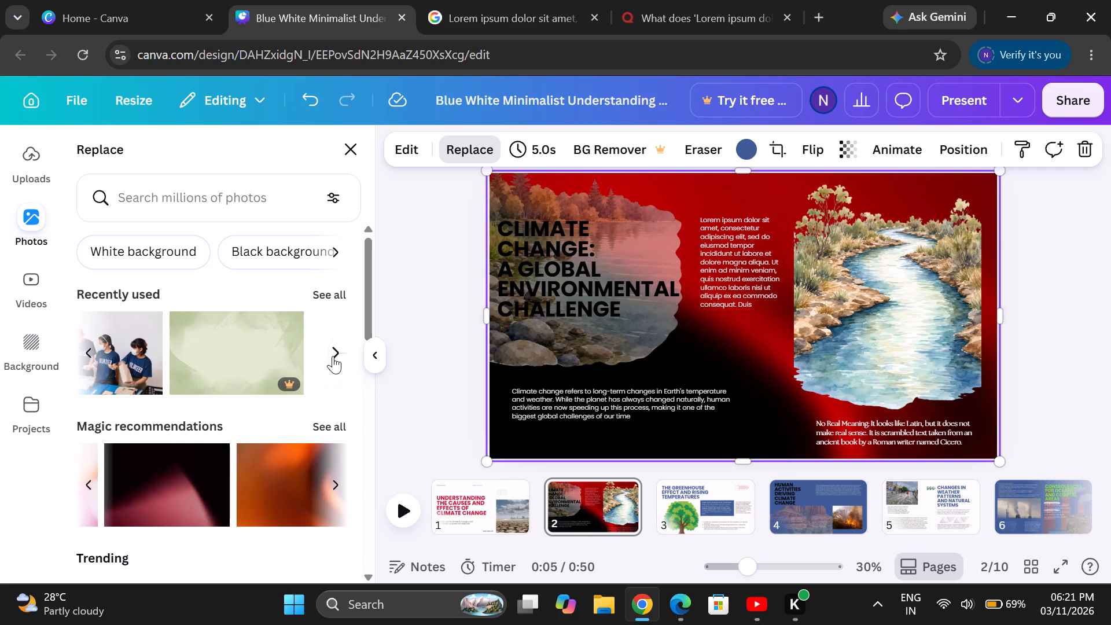
triple_click(337, 486)
triple_click(337, 486)
click(337, 486)
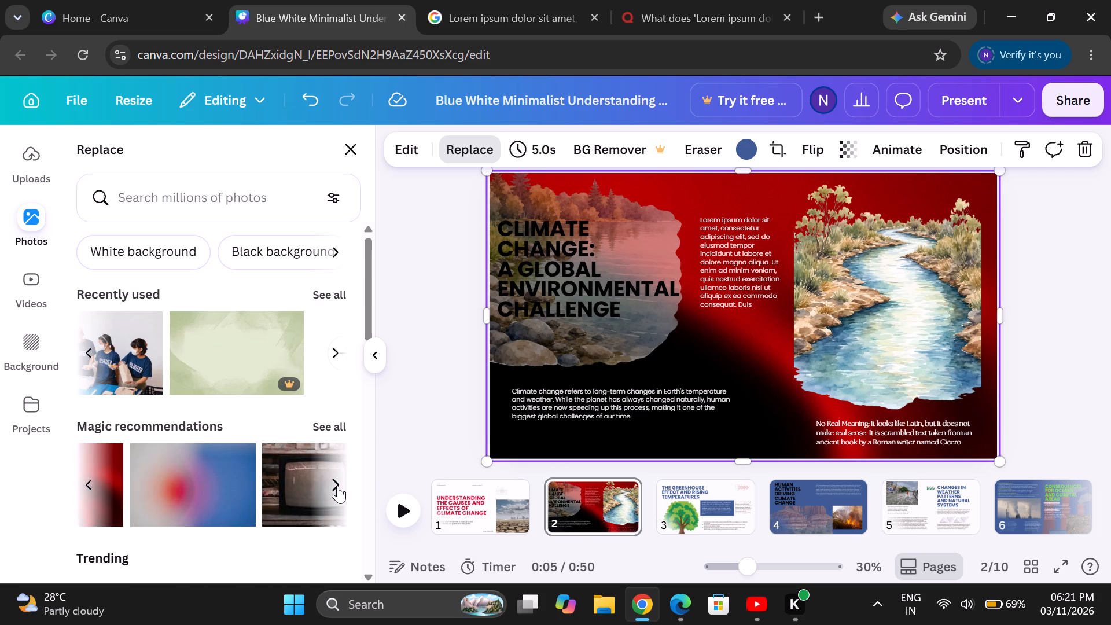
Look through the full set of magic recommendations for a more suitable page 2 background photo.
click(332, 425)
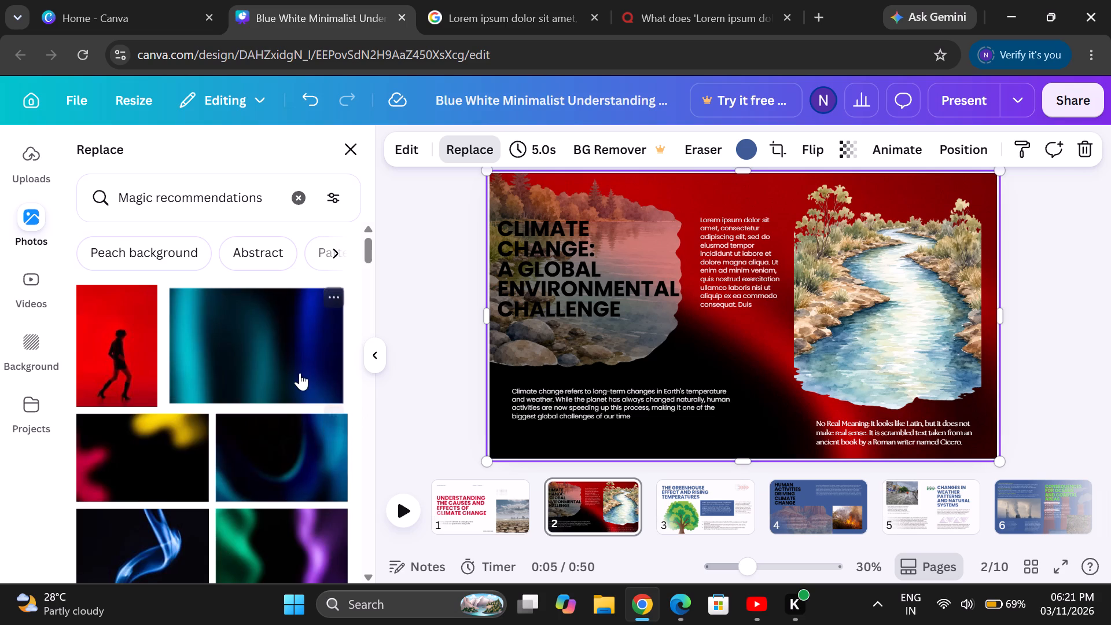
scroll(300, 373, down, 6)
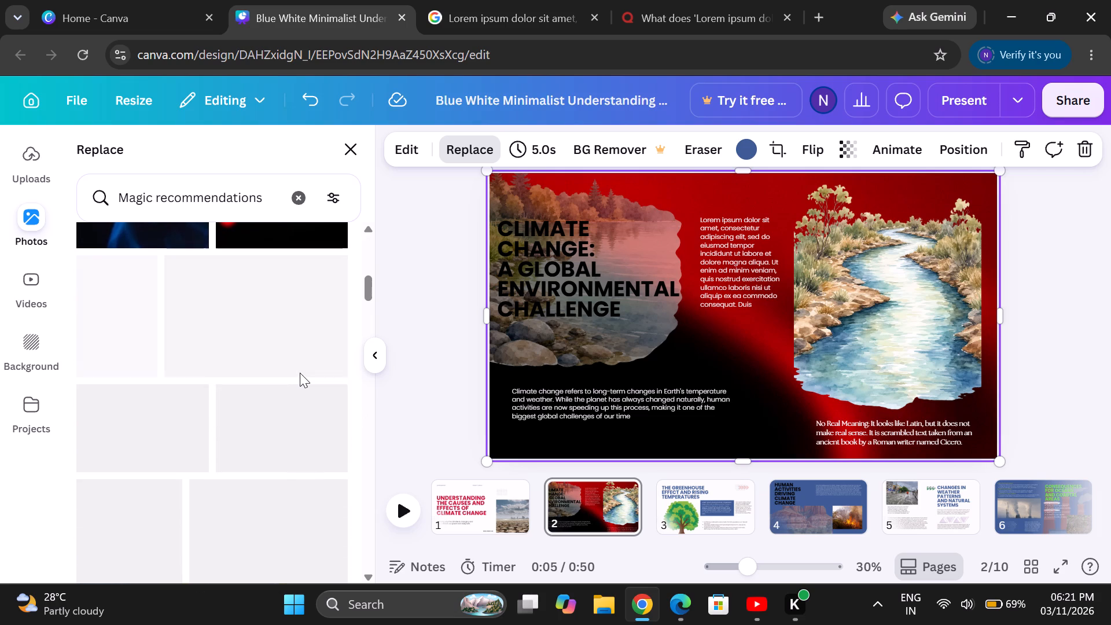
scroll(300, 373, down, 1)
scroll(300, 373, up, 1)
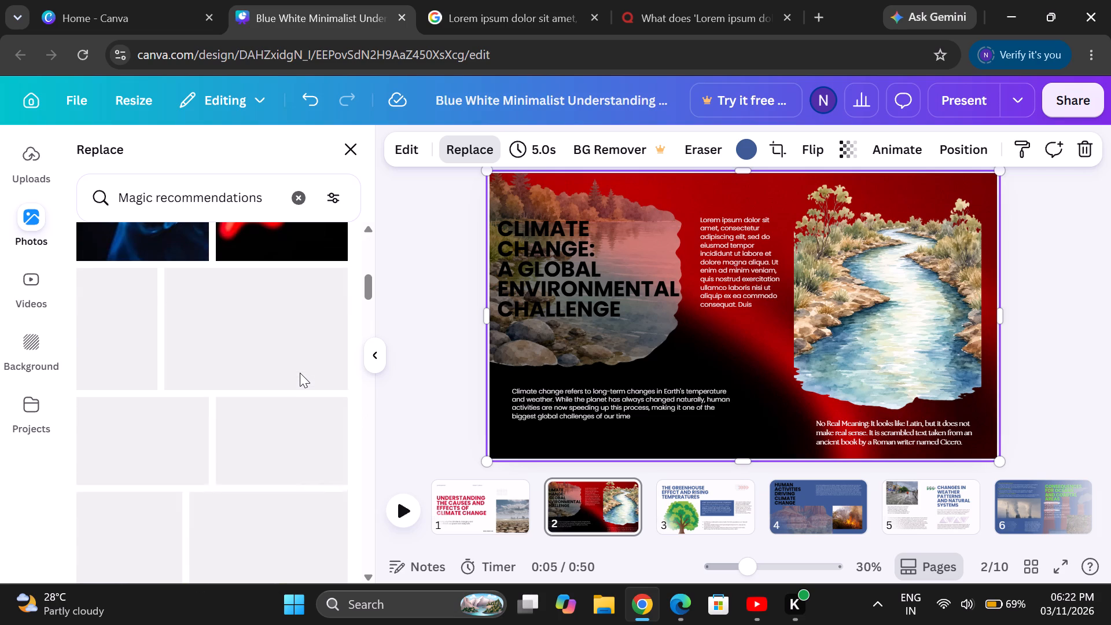
scroll(300, 373, up, 1)
scroll(300, 373, down, 1)
scroll(300, 373, up, 1)
scroll(300, 373, down, 1)
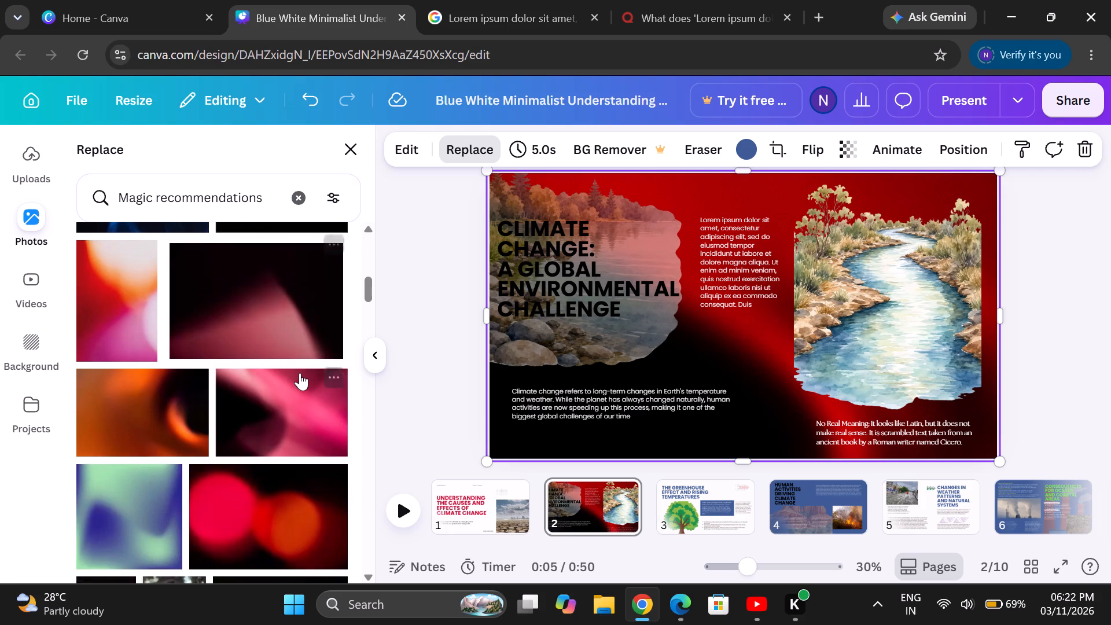
scroll(300, 373, down, 2)
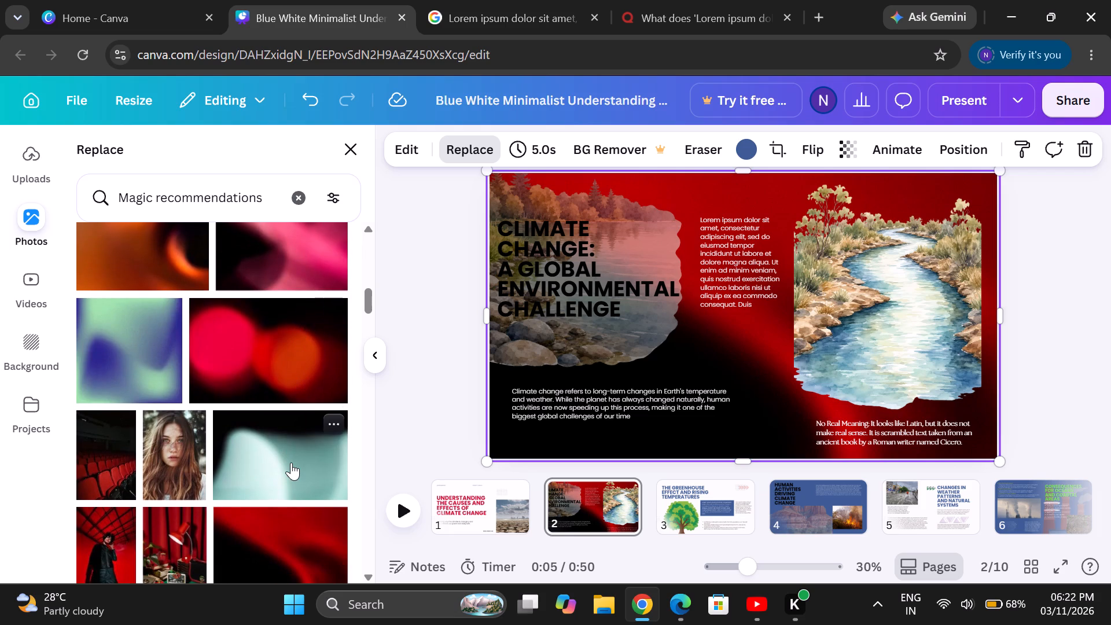
scroll(291, 462, down, 3)
scroll(291, 462, up, 1)
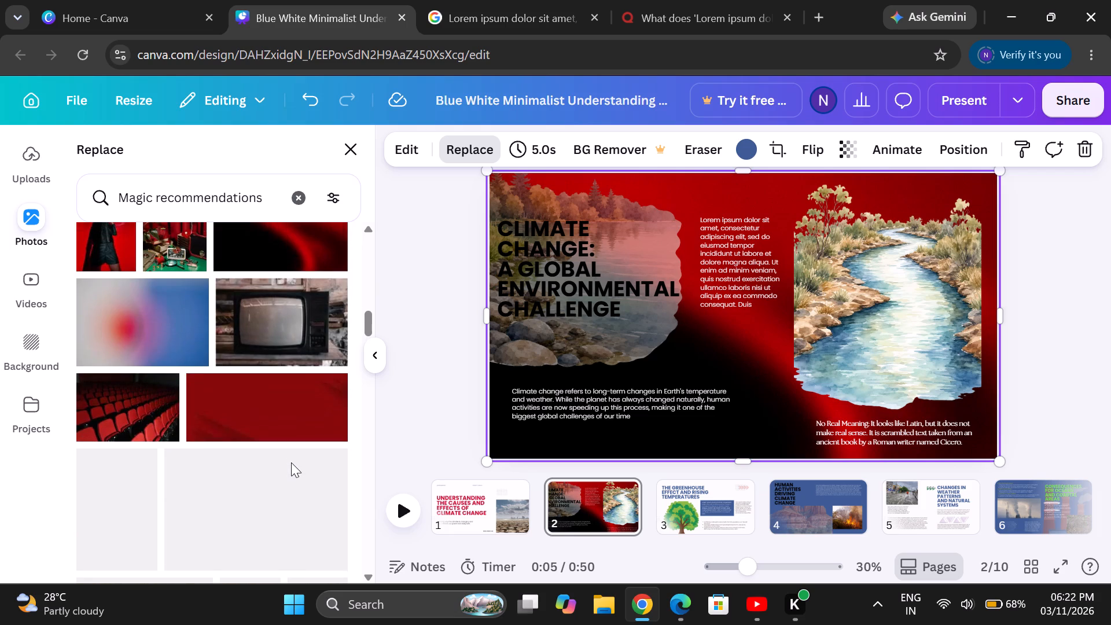
scroll(291, 462, up, 1)
scroll(291, 462, down, 2)
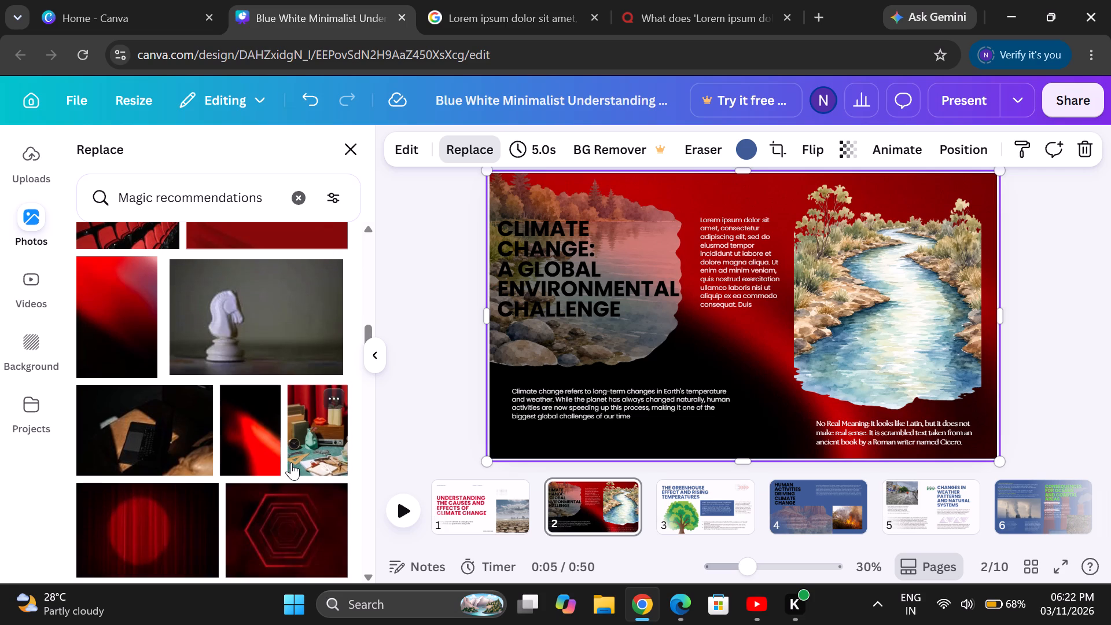
scroll(291, 462, down, 4)
scroll(291, 462, up, 1)
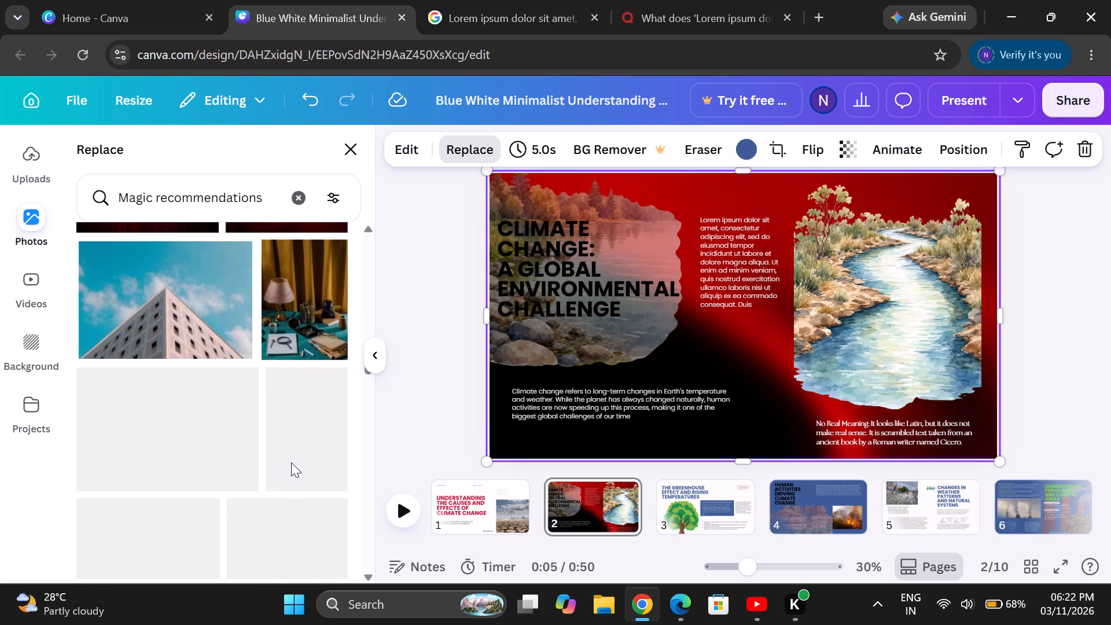
scroll(291, 462, down, 4)
scroll(291, 462, up, 1)
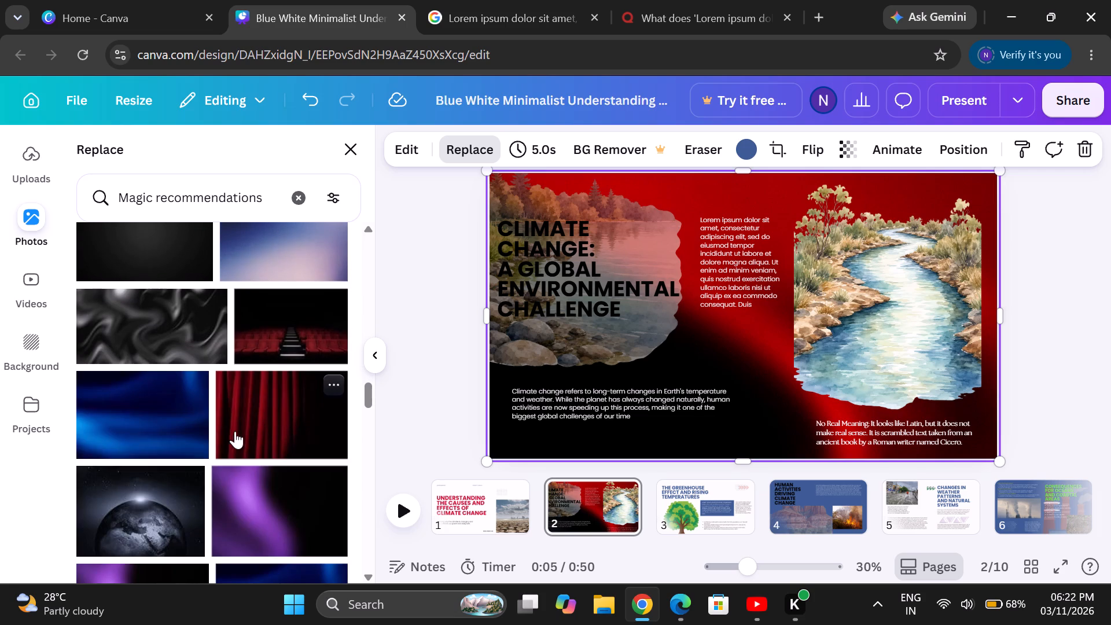
scroll(224, 490, down, 2)
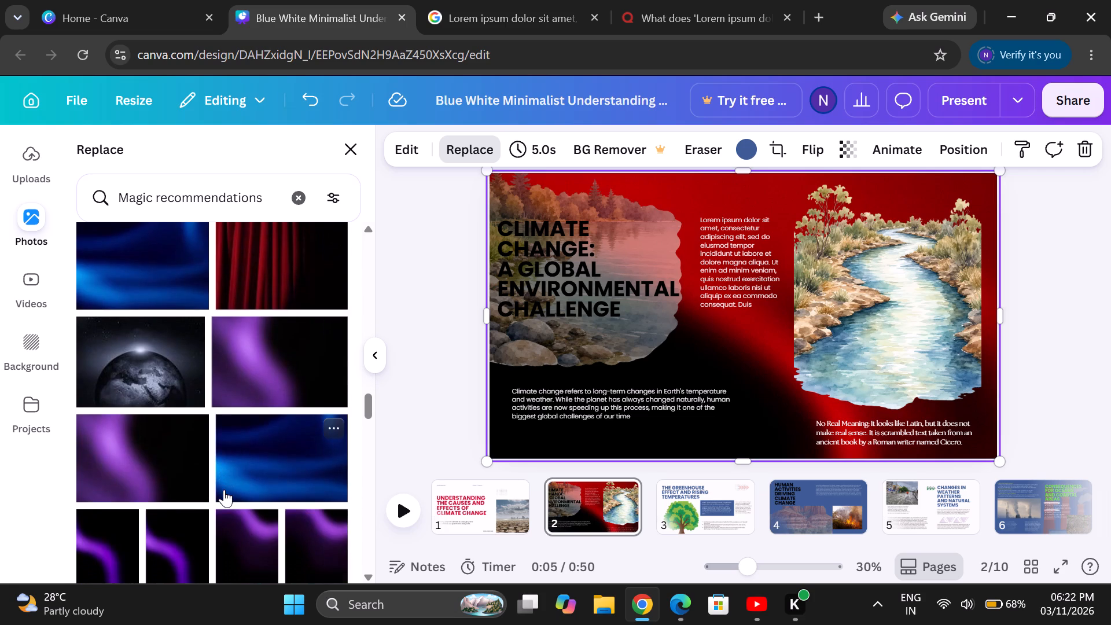
scroll(224, 490, up, 17)
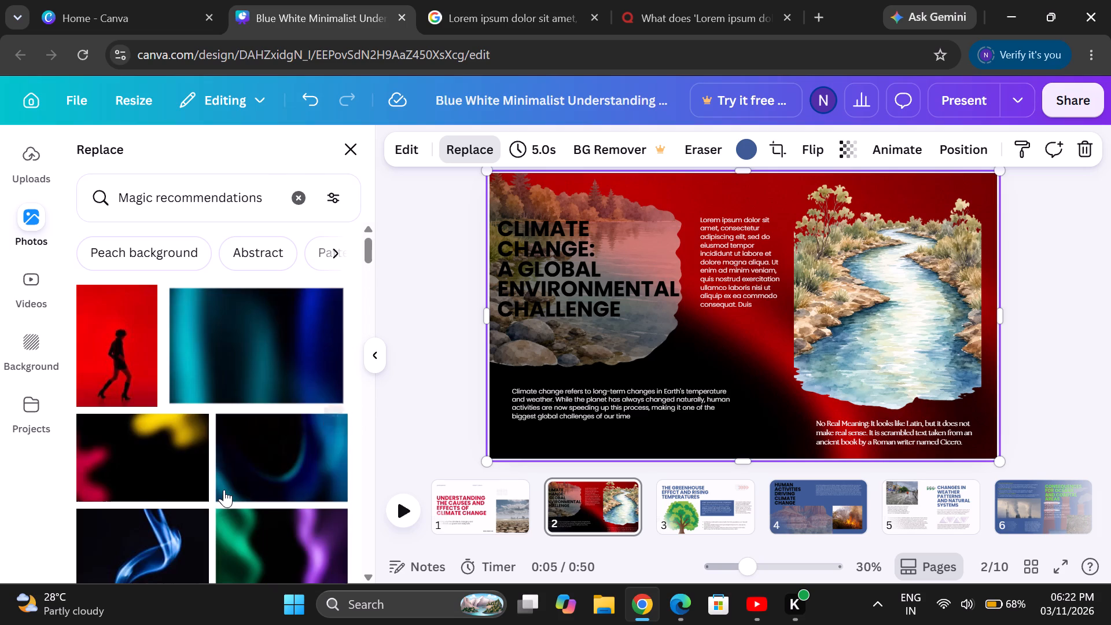
scroll(224, 490, up, 1)
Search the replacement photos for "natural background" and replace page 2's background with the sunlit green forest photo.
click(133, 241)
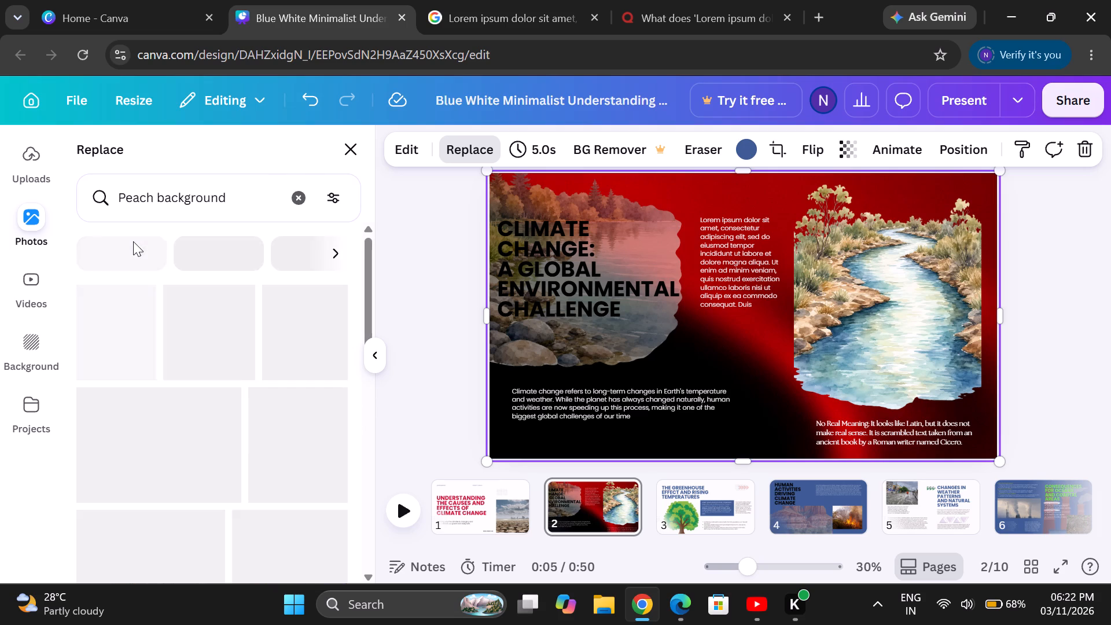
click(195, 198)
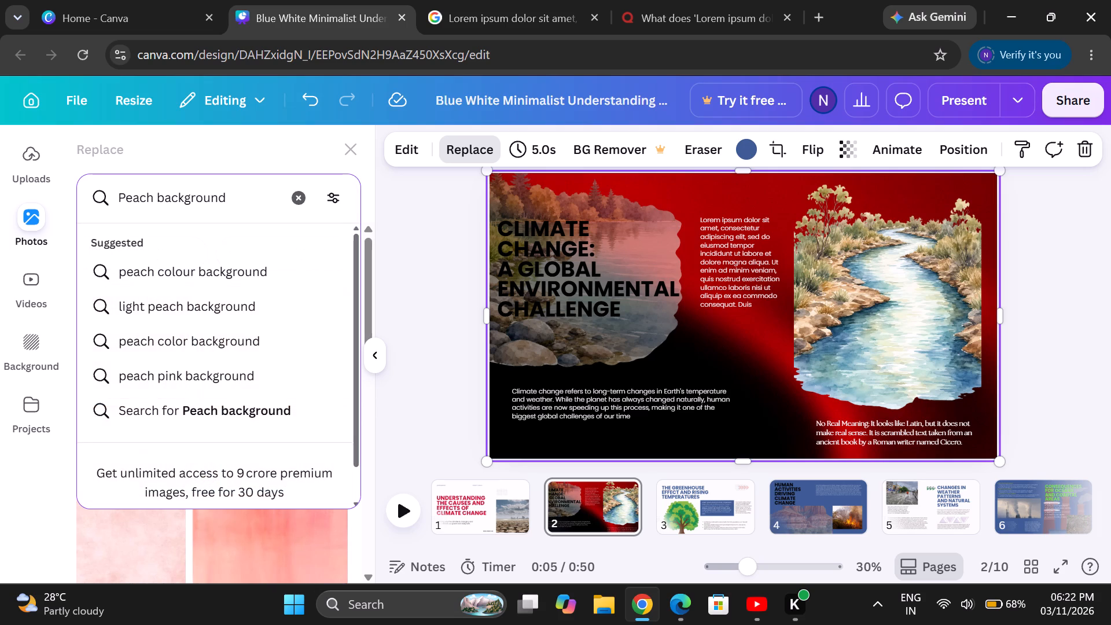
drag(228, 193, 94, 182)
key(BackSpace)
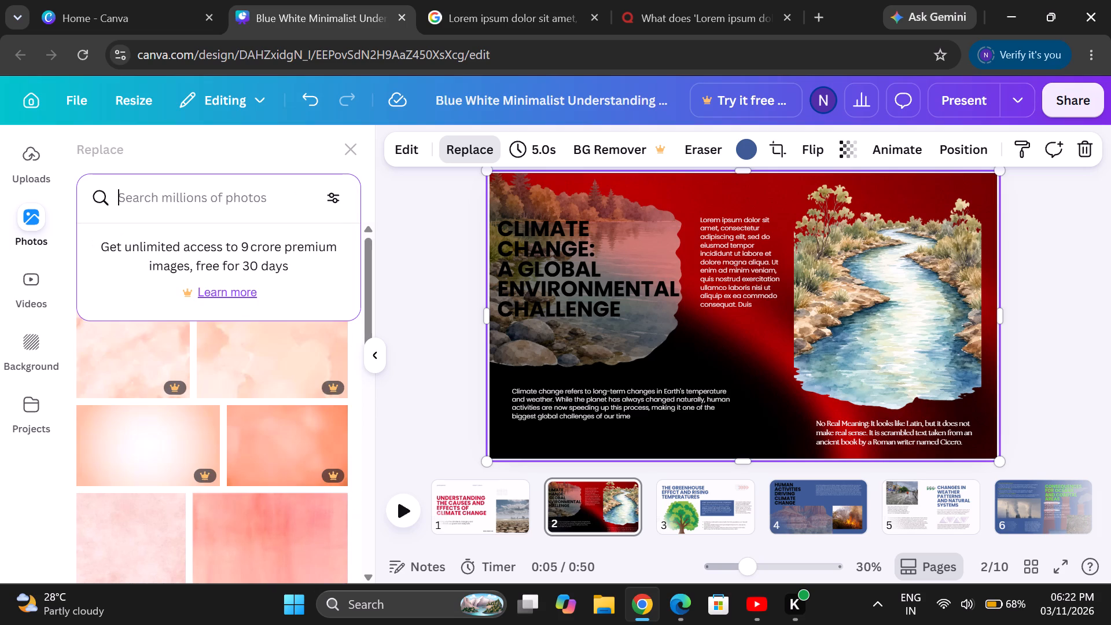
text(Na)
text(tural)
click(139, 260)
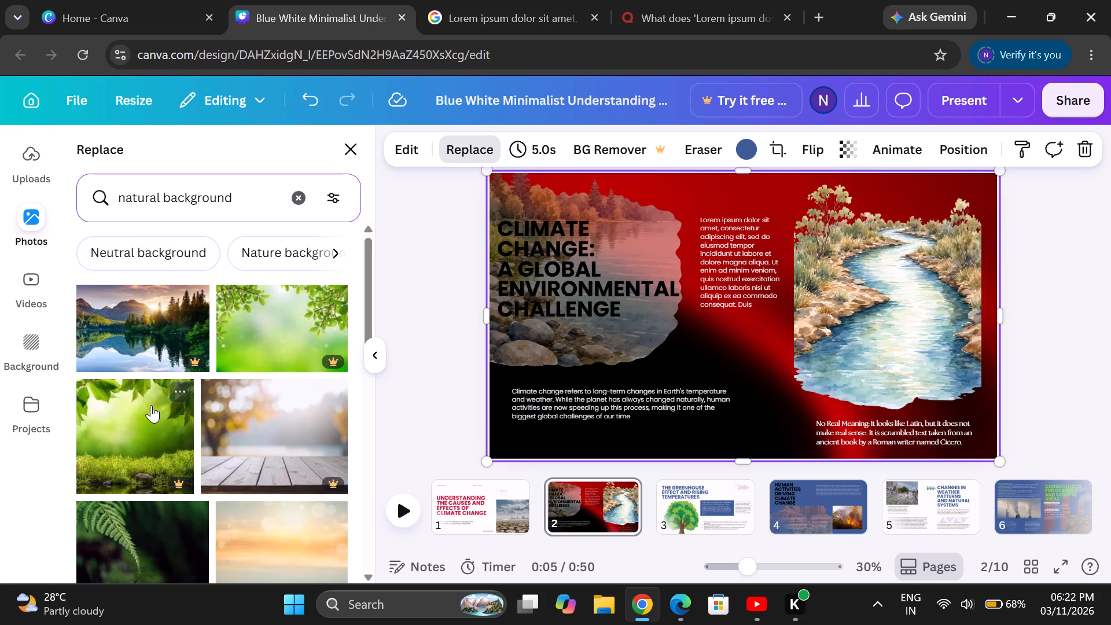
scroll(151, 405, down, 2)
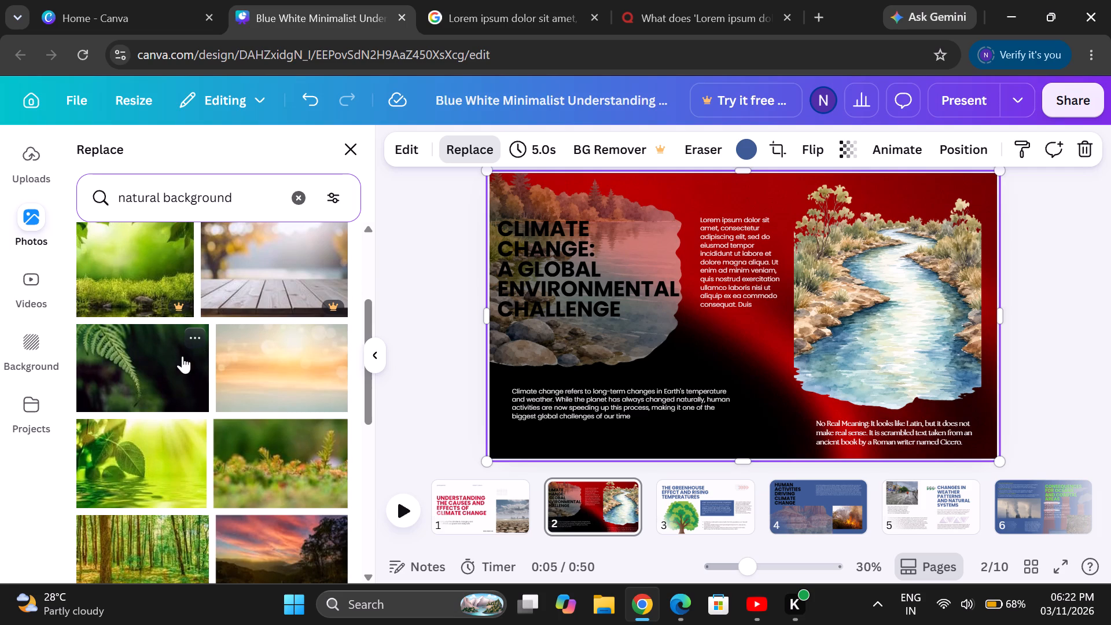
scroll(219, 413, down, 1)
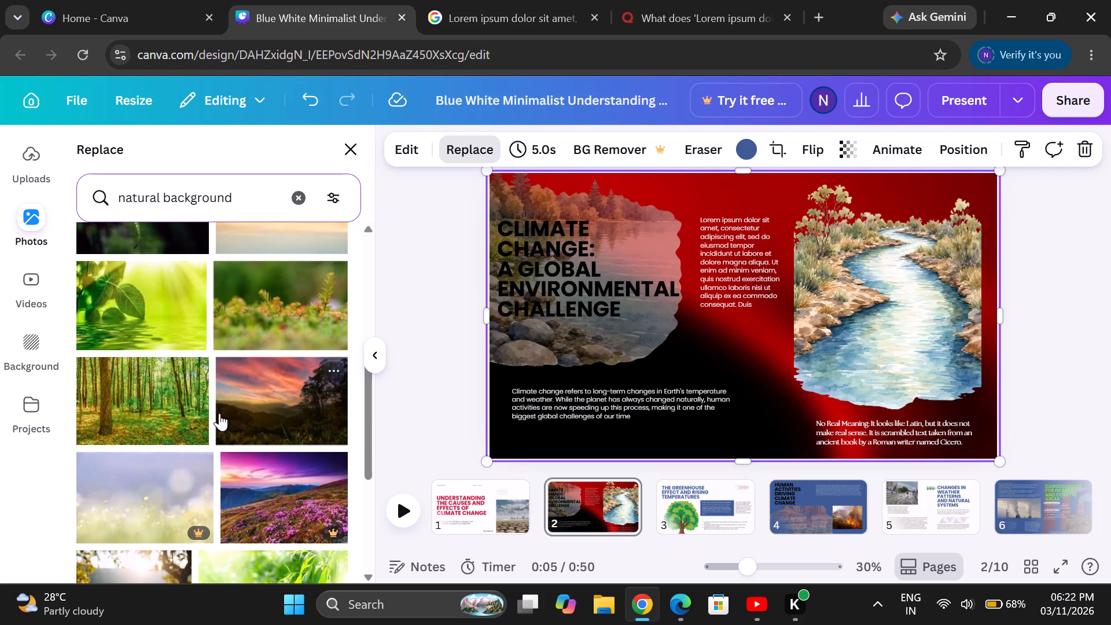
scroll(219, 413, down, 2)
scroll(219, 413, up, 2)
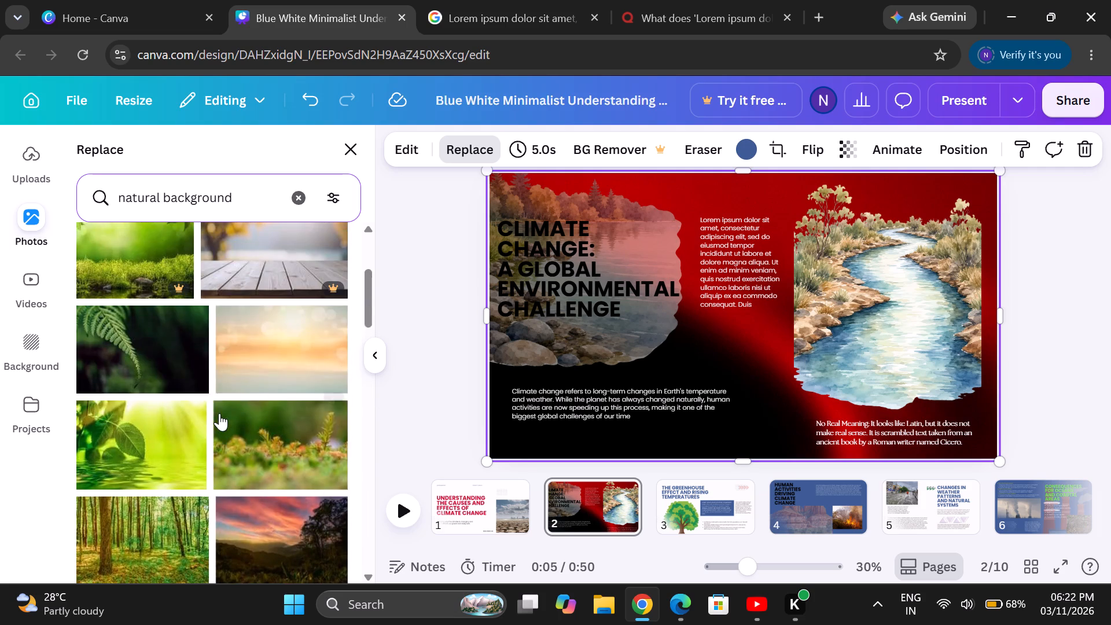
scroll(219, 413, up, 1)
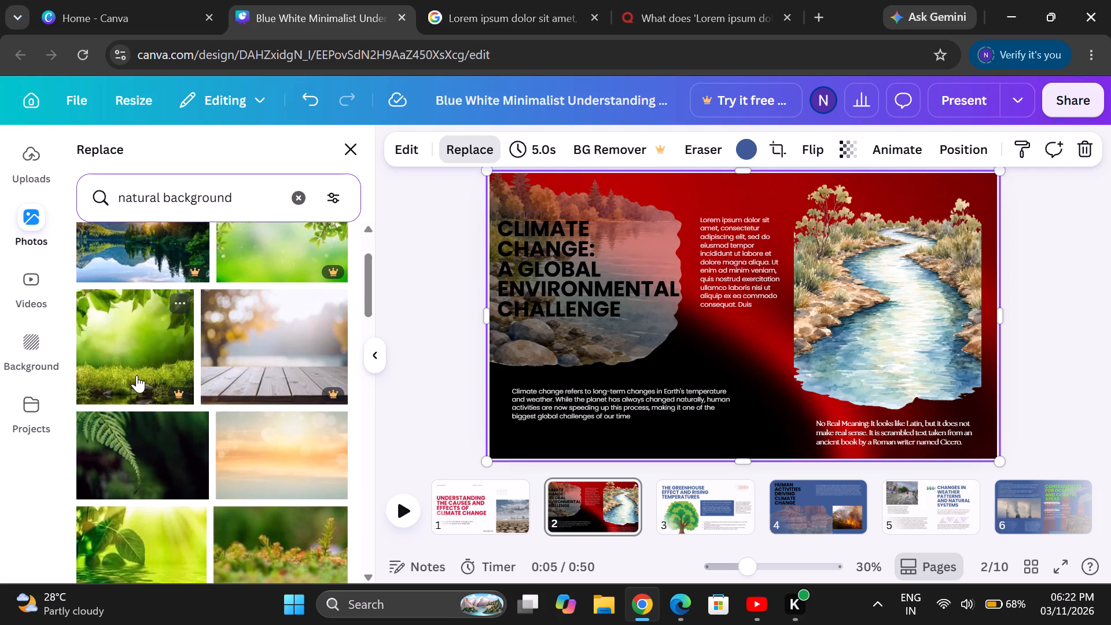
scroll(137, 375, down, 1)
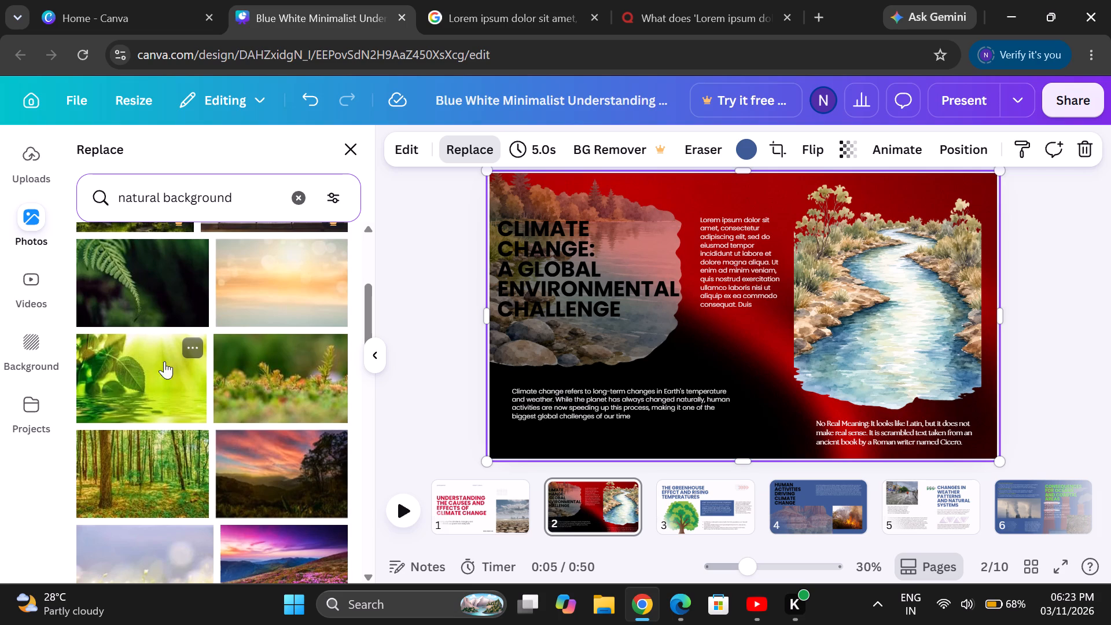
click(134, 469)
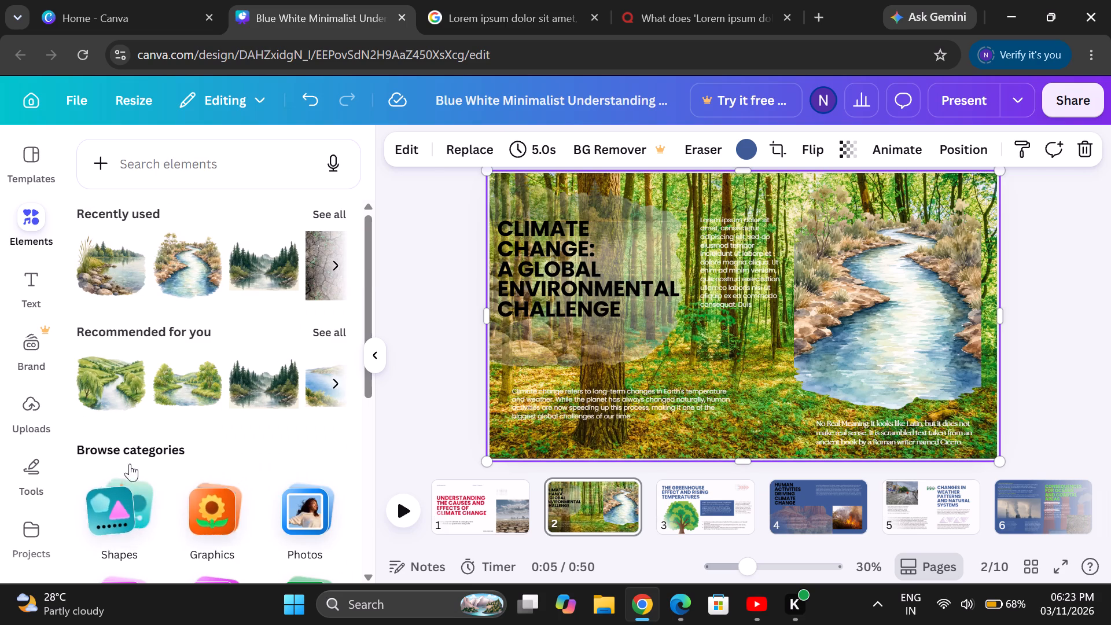
Replace page 2's forest background with the light grey marble surface image from the full set of recently used elements.
click(317, 210)
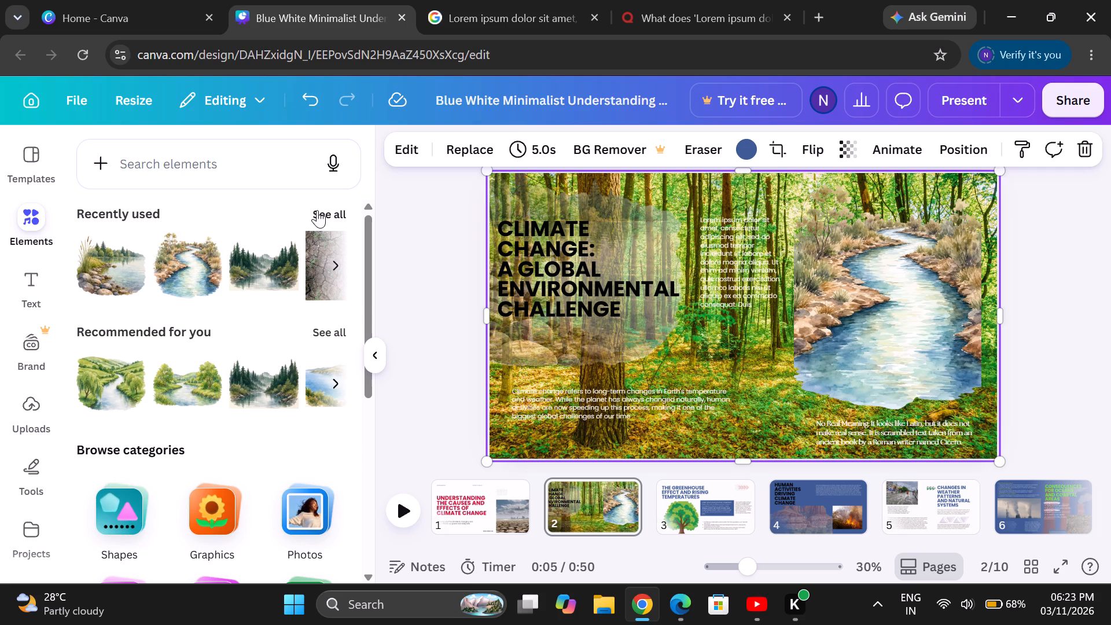
scroll(208, 539, down, 7)
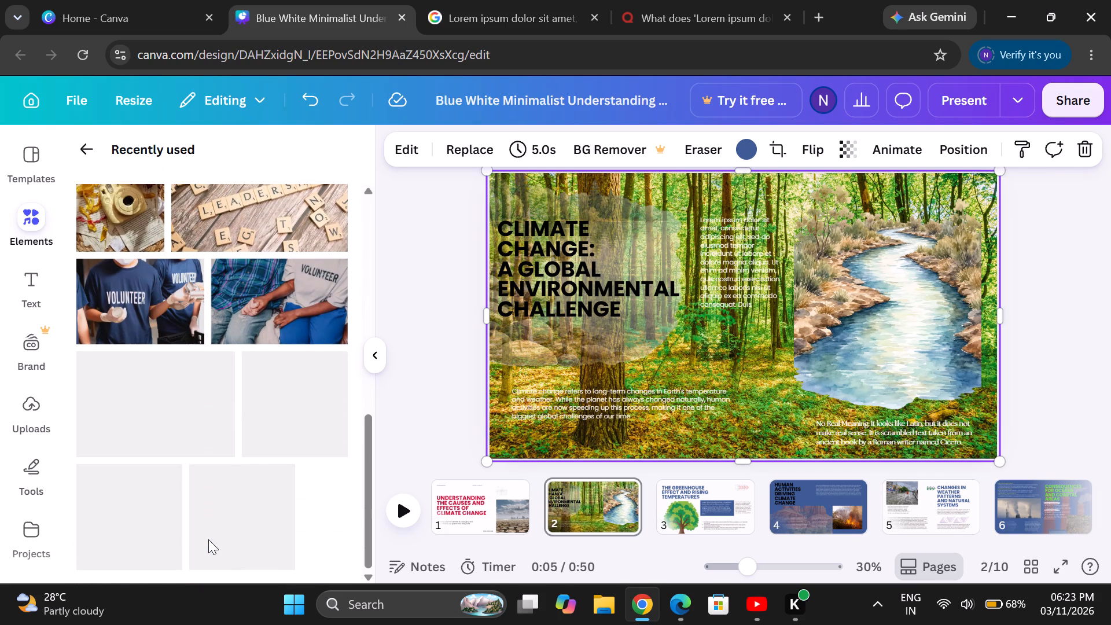
scroll(208, 539, down, 2)
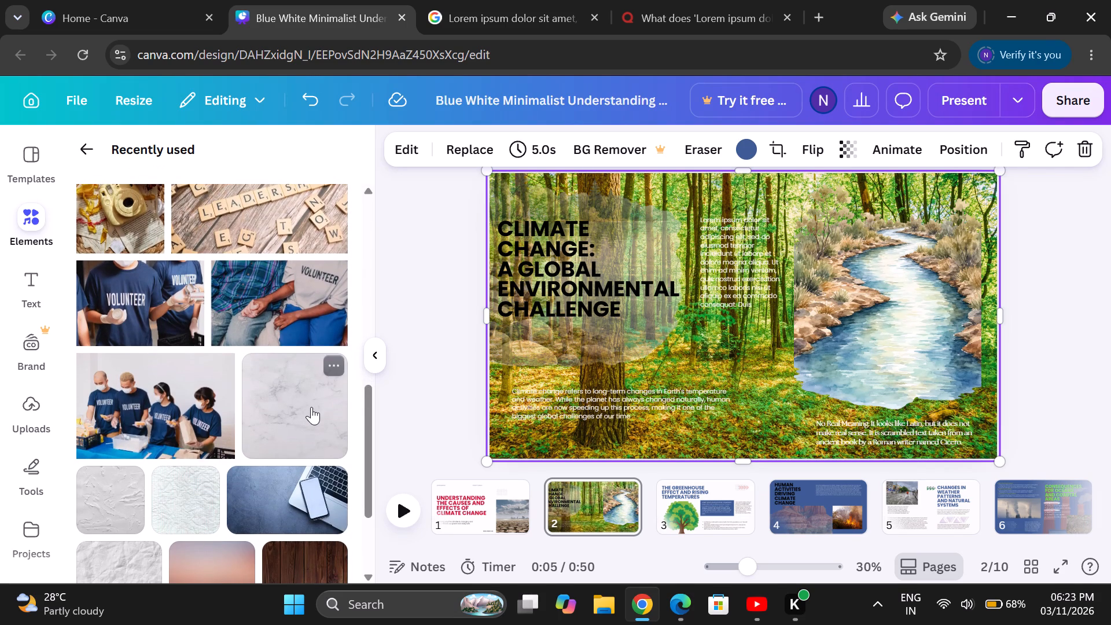
click(311, 407)
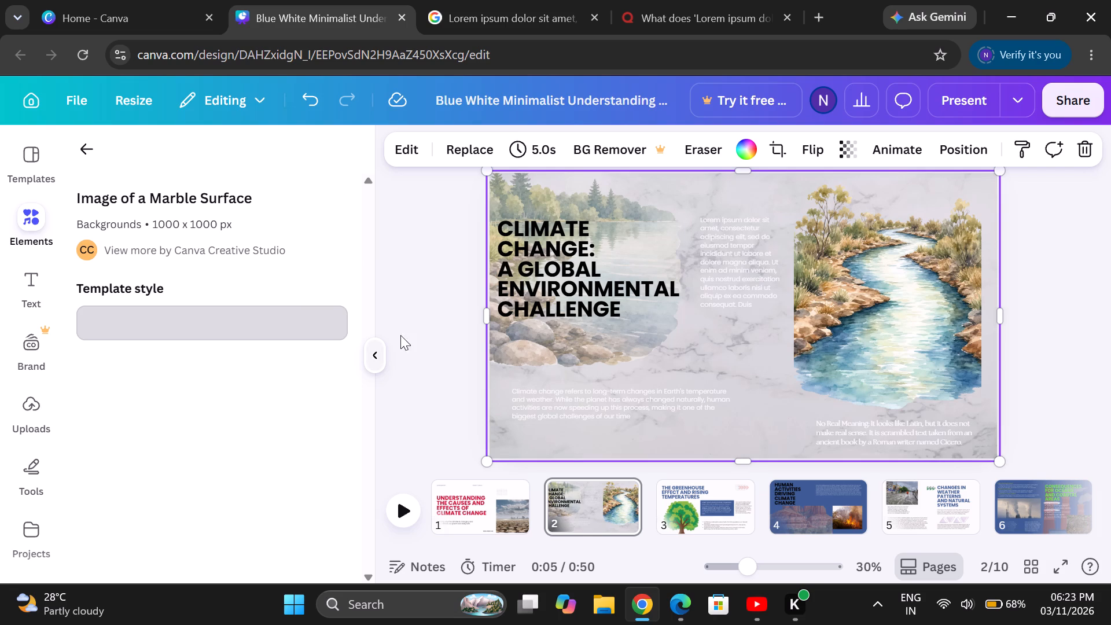
click(10, 214)
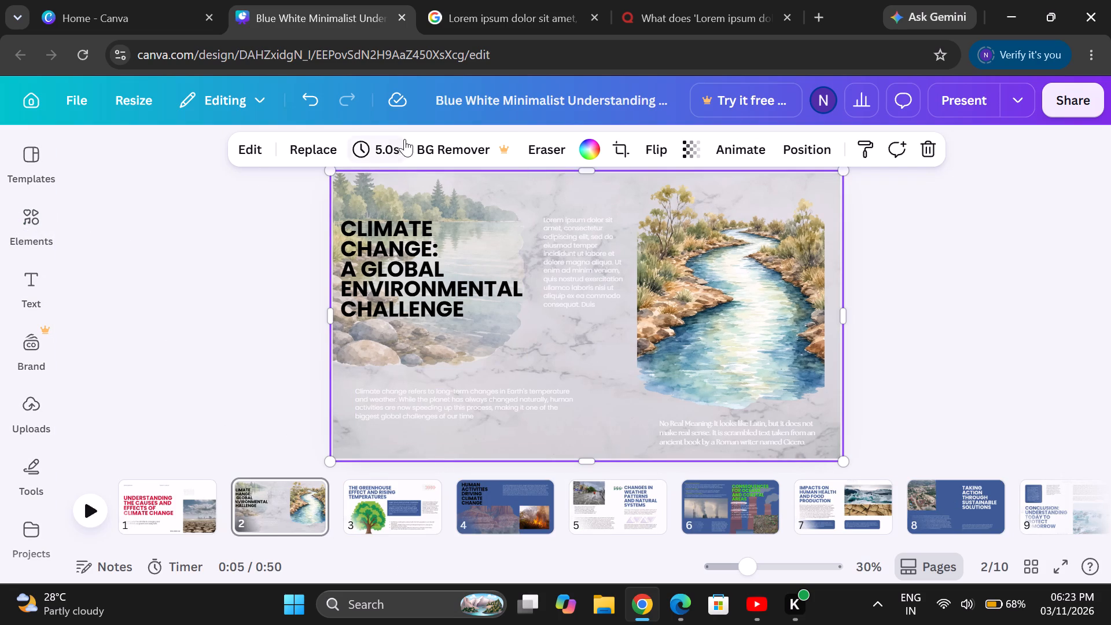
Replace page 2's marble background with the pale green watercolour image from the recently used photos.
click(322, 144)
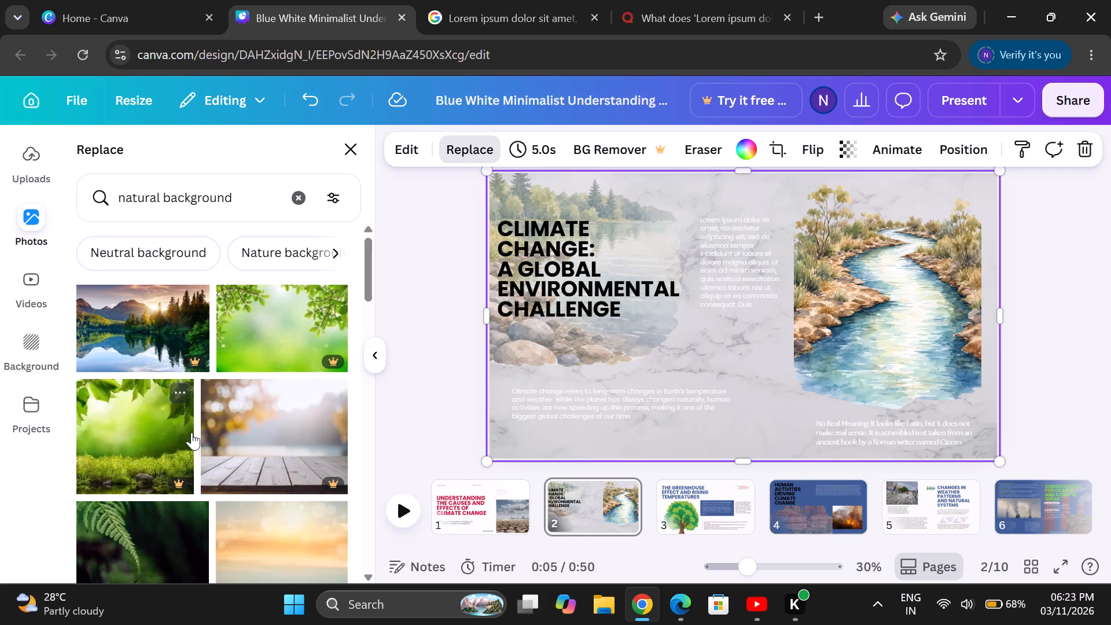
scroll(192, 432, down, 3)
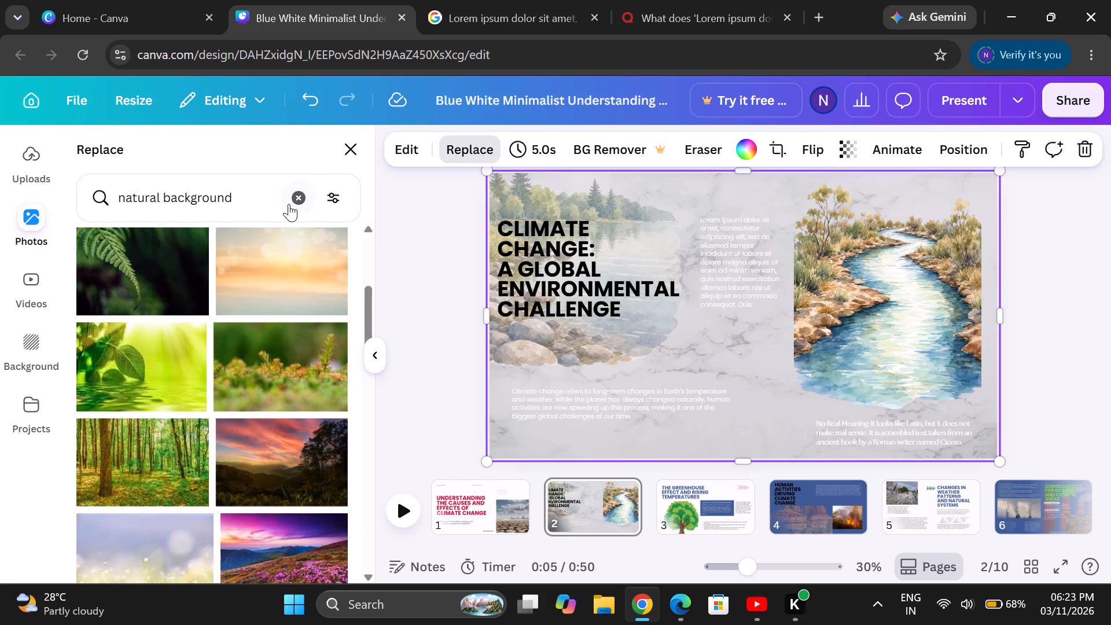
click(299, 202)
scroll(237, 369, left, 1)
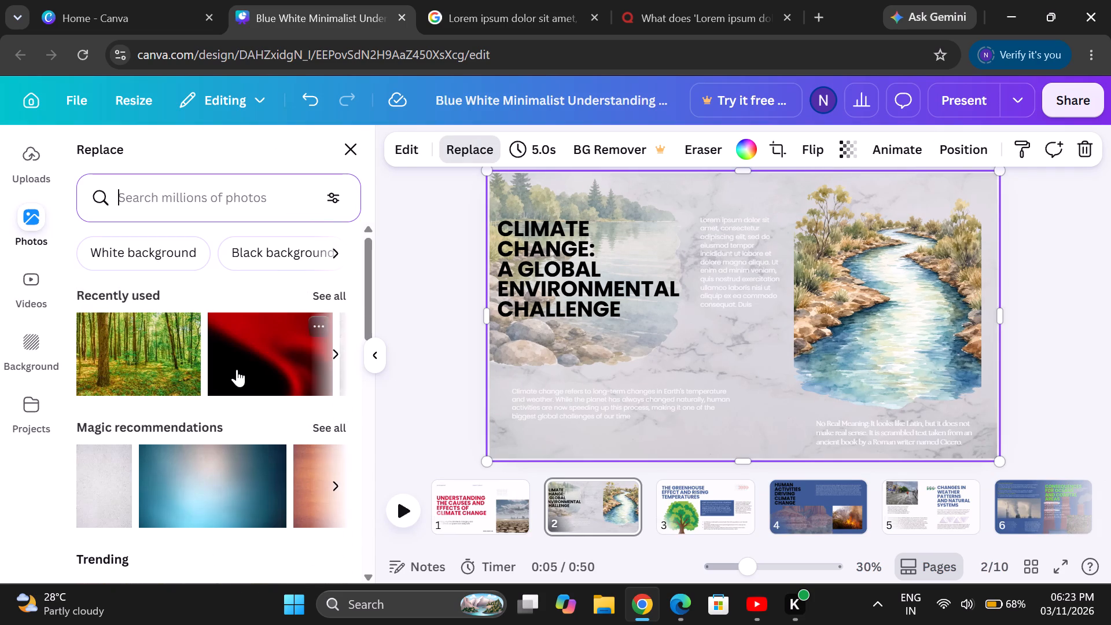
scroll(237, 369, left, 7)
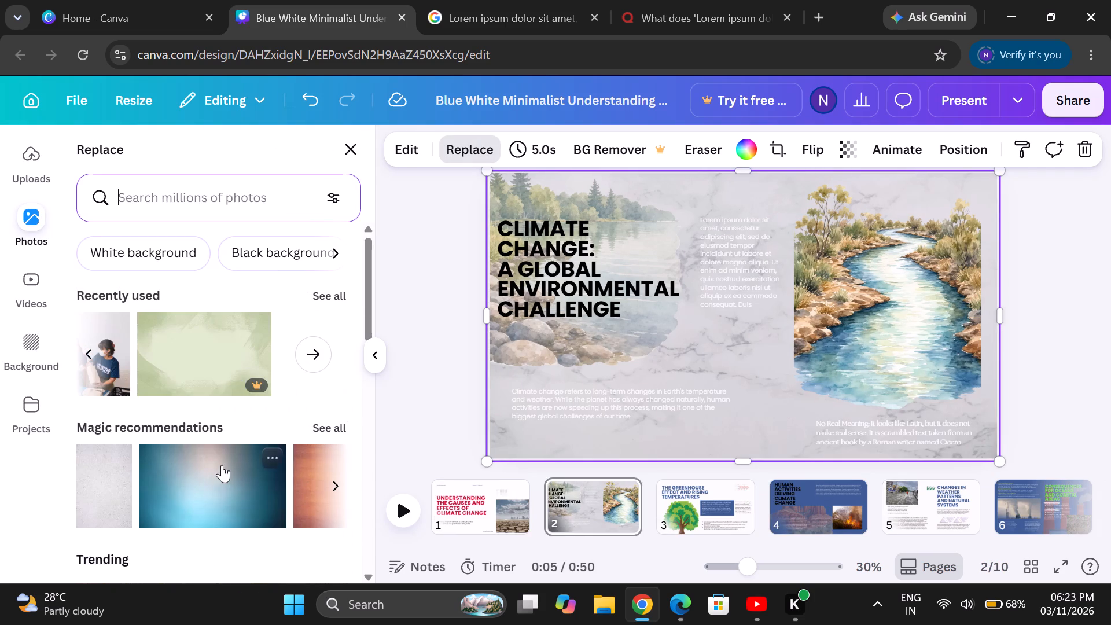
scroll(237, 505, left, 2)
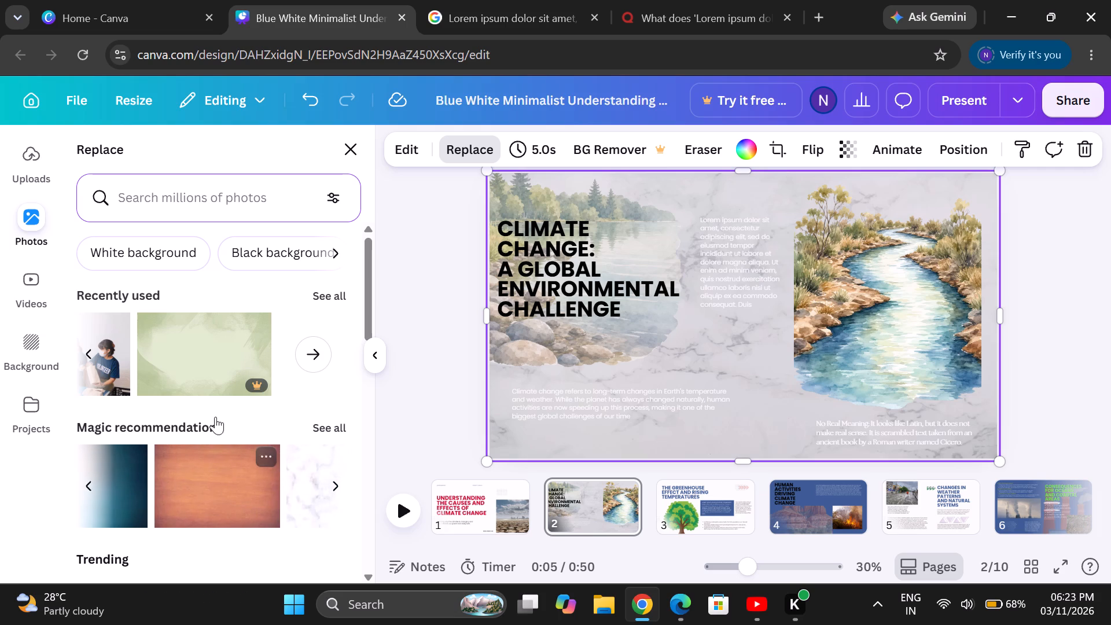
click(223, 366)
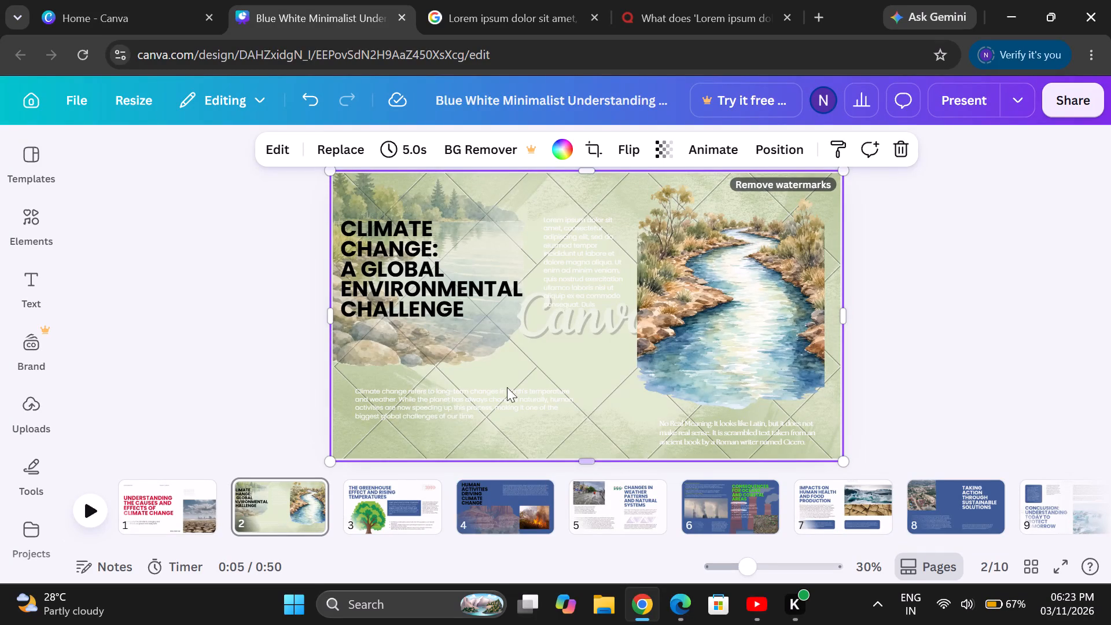
Look through the full set of recently used photos for a replacement for page 2's green watercolour background.
click(341, 149)
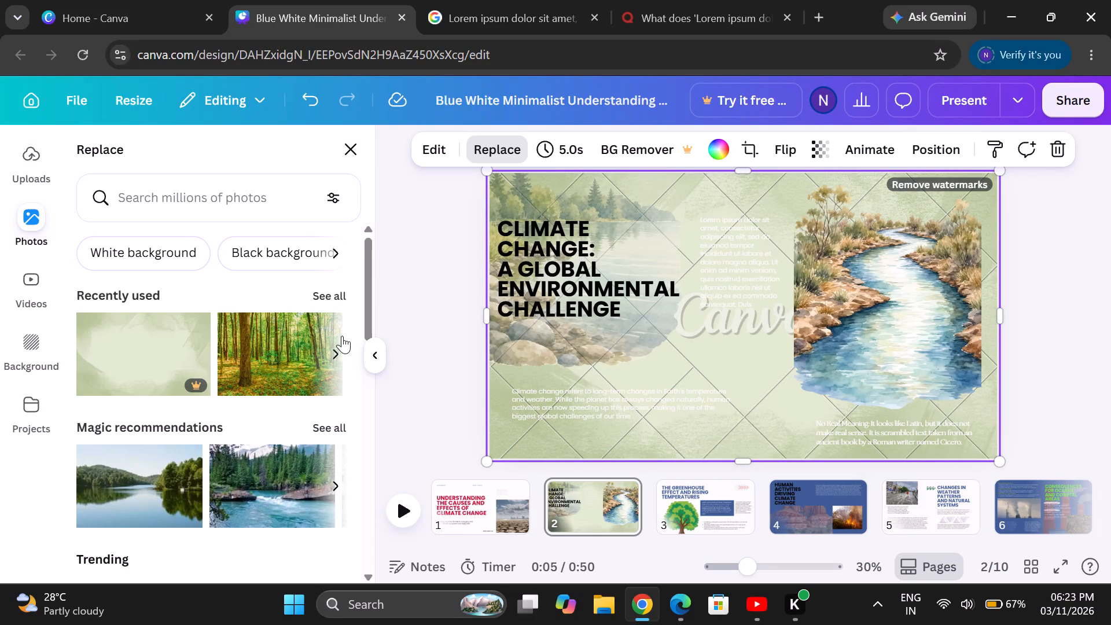
triple_click(341, 339)
triple_click(341, 339)
triple_click(341, 339)
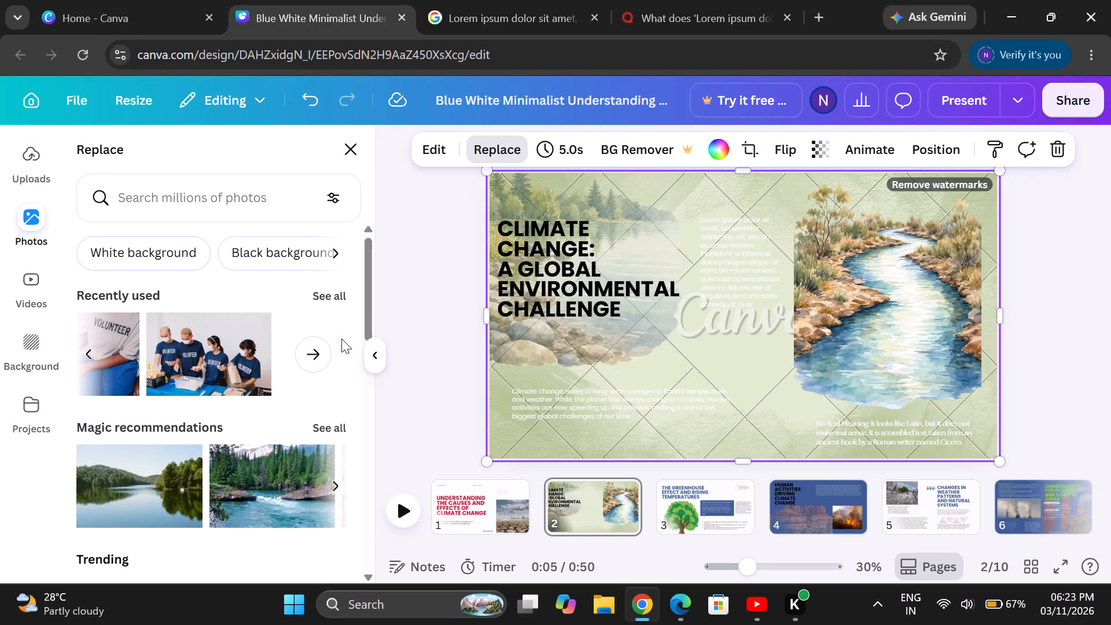
click(321, 353)
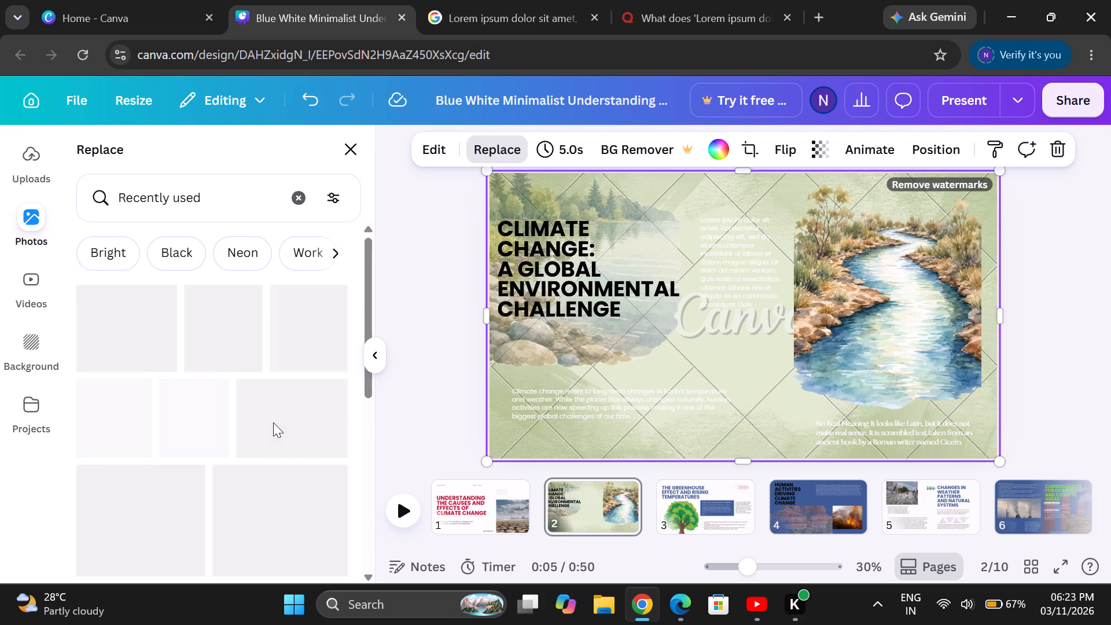
scroll(273, 422, down, 2)
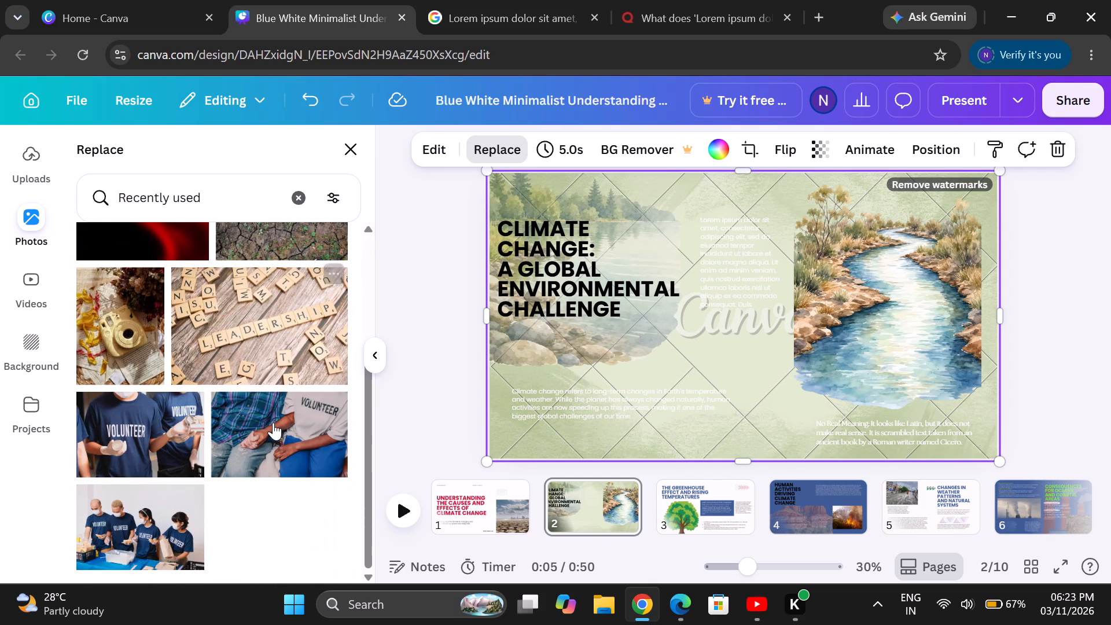
scroll(273, 422, down, 1)
scroll(273, 422, up, 3)
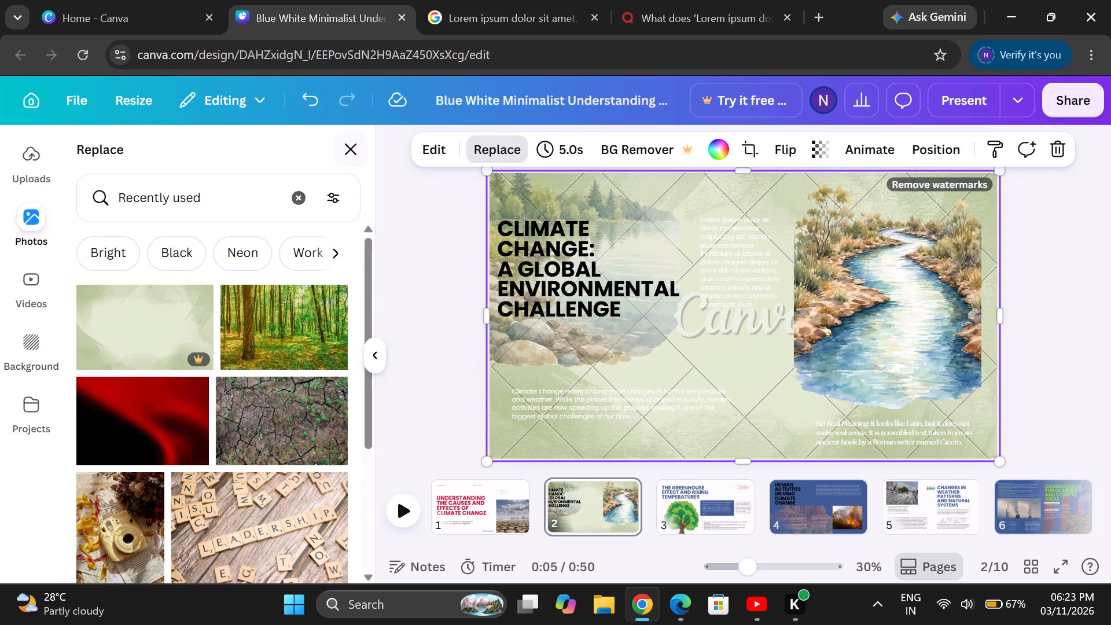
double_click(336, 255)
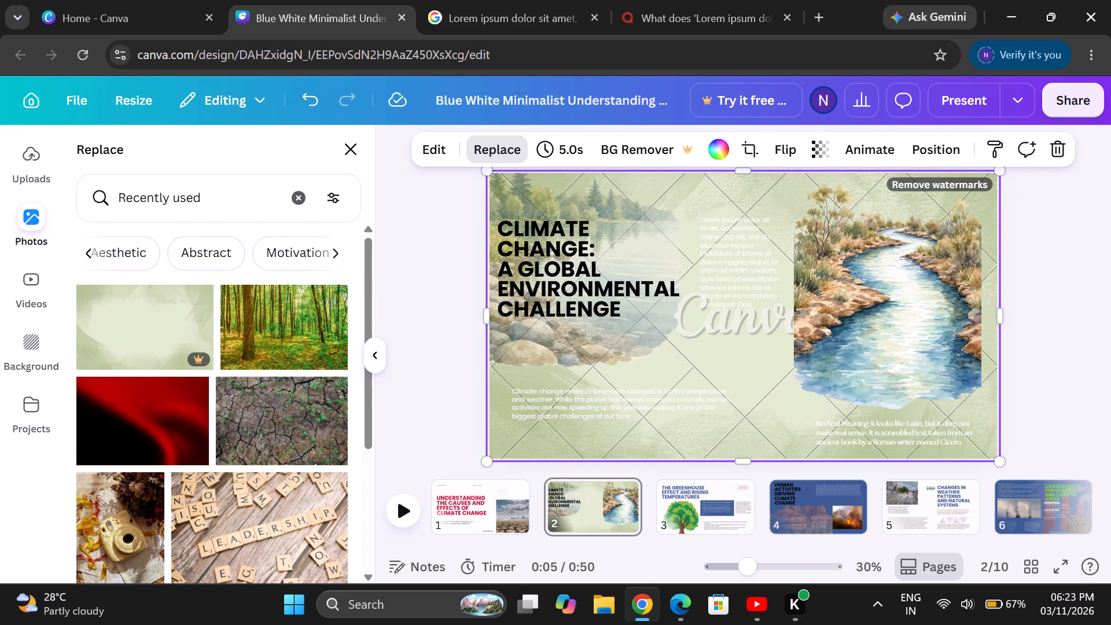
Search the replacement photos for "white background" and replace page 2's background with the white textured paper image.
double_click(222, 190)
key(BackSpace)
key(BackSpace)
key(BackSpace)
key(BackSpace)
key(BackSpace)
key(BackSpace)
key(BackSpace)
key(BackSpace)
key(BackSpace)
key(BackSpace)
key(BackSpace)
key(BackSpace)
key(BackSpace)
key(BackSpace)
key(BackSpace)
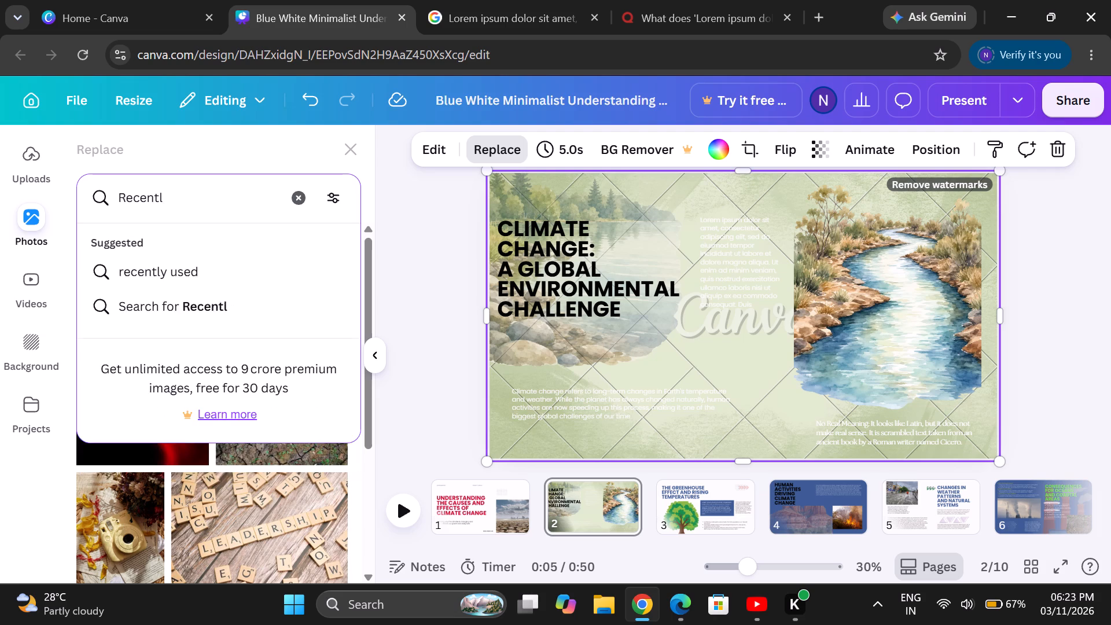
text(whi)
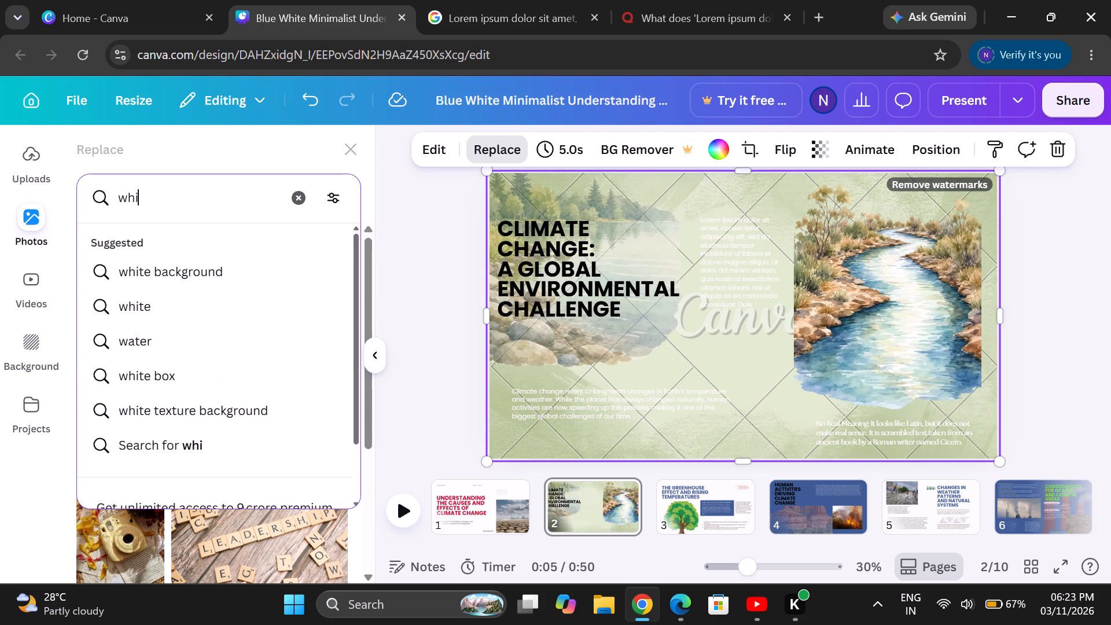
text(te)
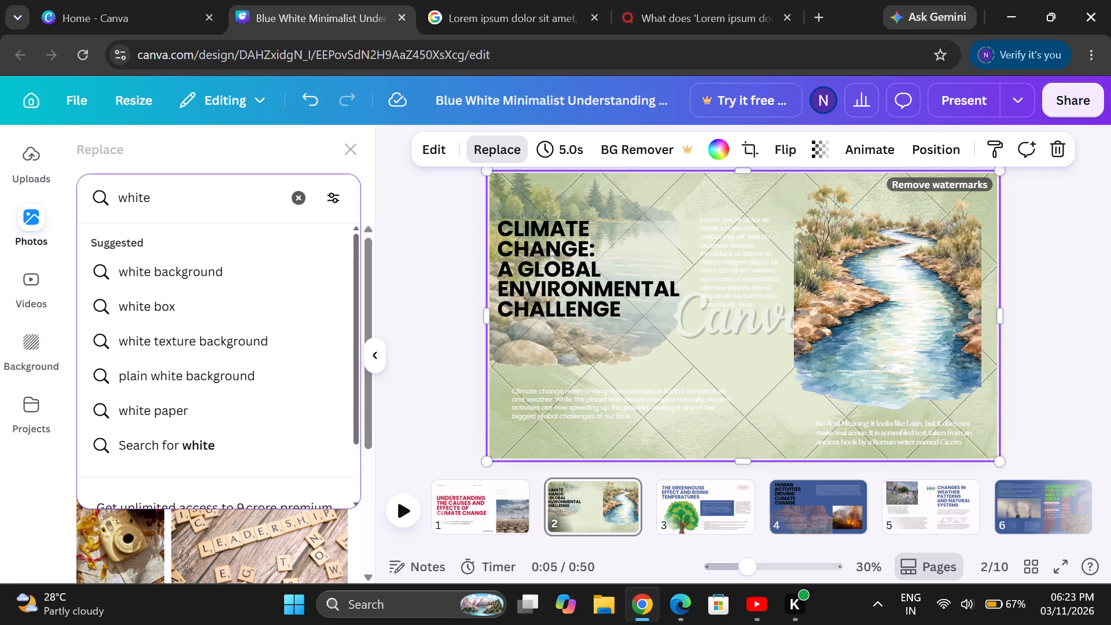
click(227, 269)
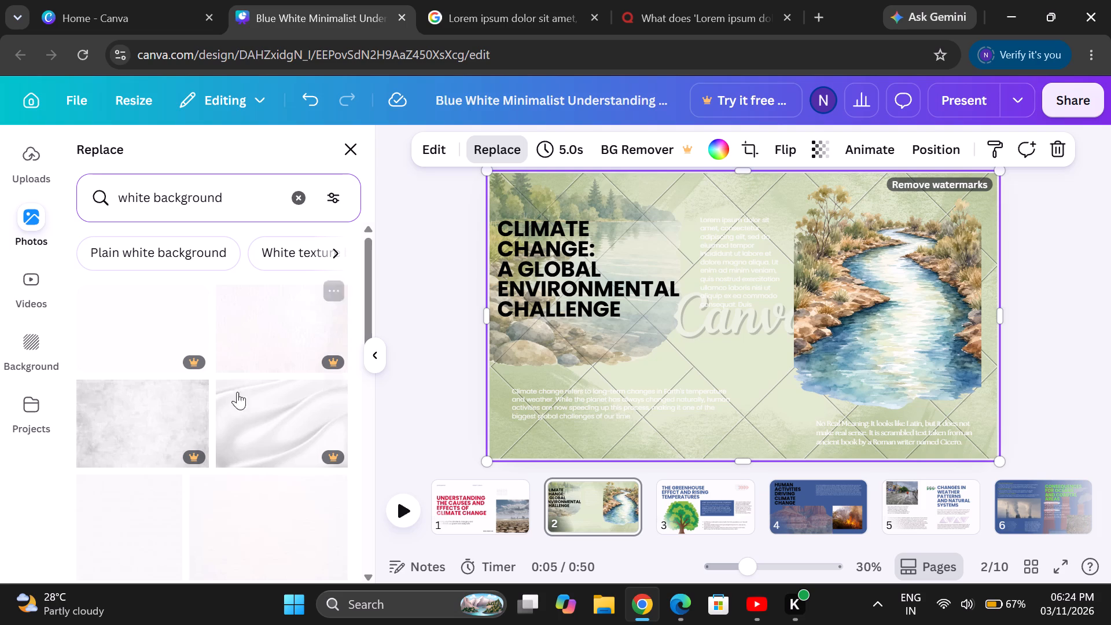
scroll(235, 413, down, 1)
click(282, 389)
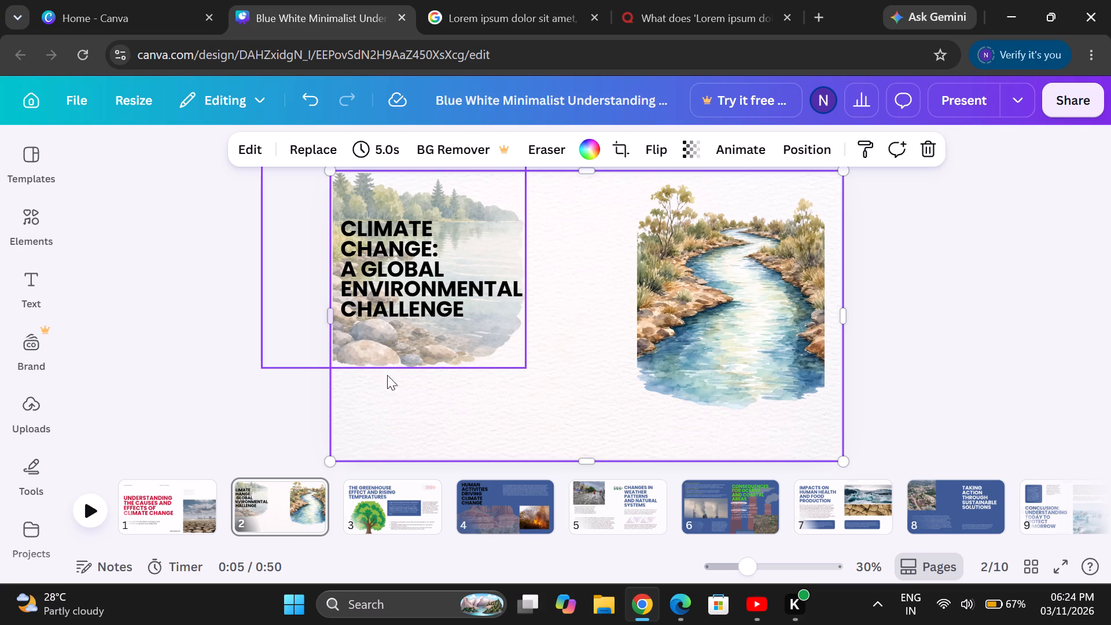
Set the text colour of page 2's paragraph below the heading, about long-term climate changes, to black.
click(406, 381)
click(424, 409)
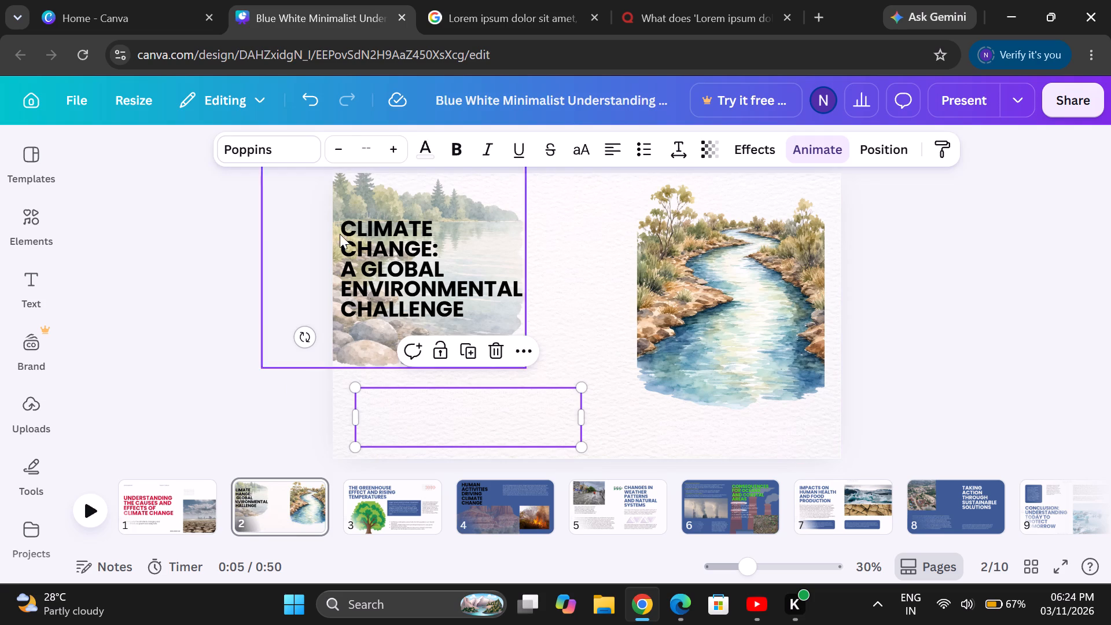
click(428, 139)
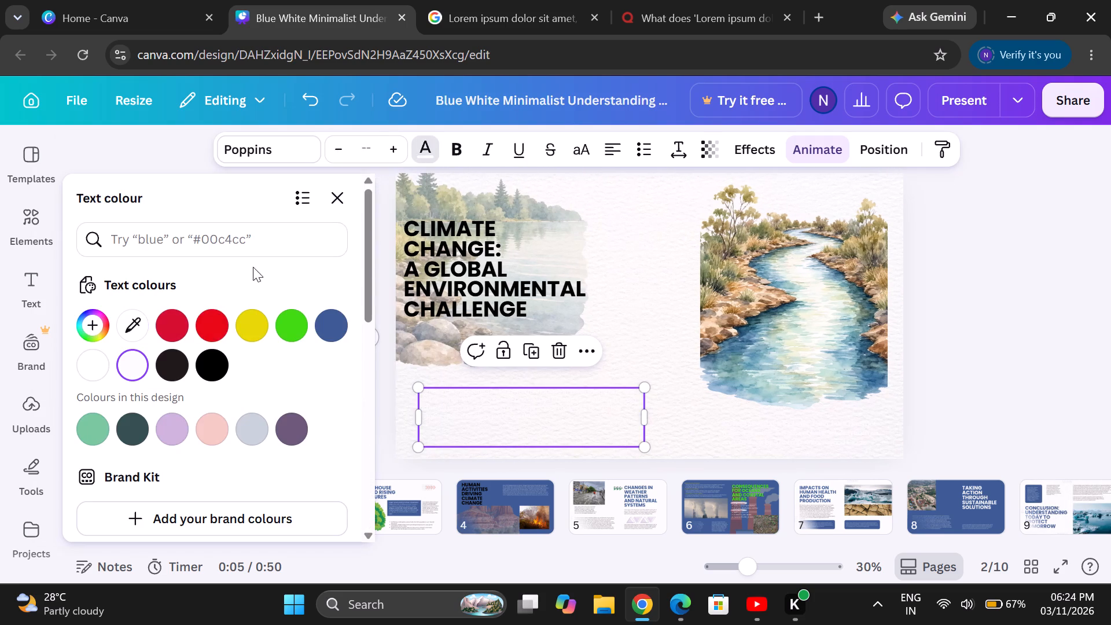
click(215, 367)
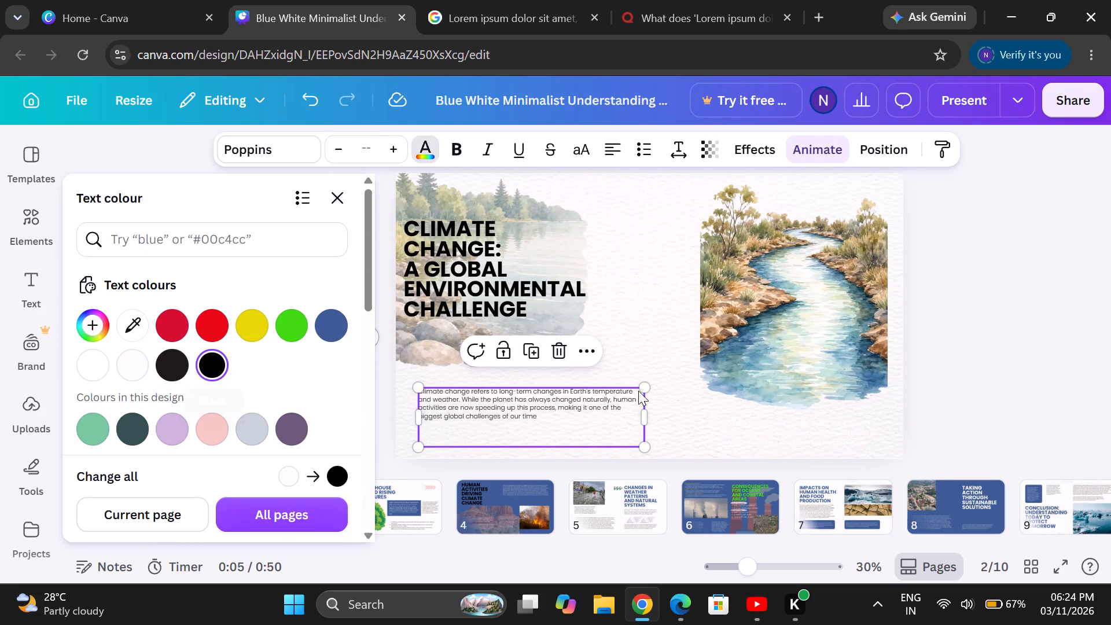
Set the text colour of the "No Real Meaning" caption below page 2's river picture to vivid red.
click(748, 440)
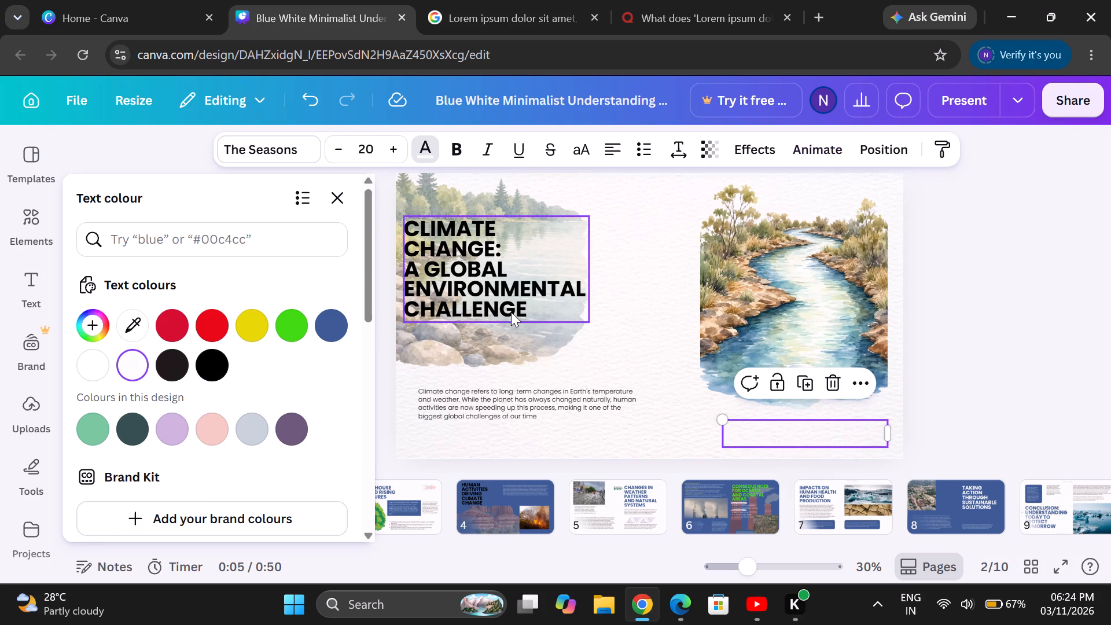
click(437, 150)
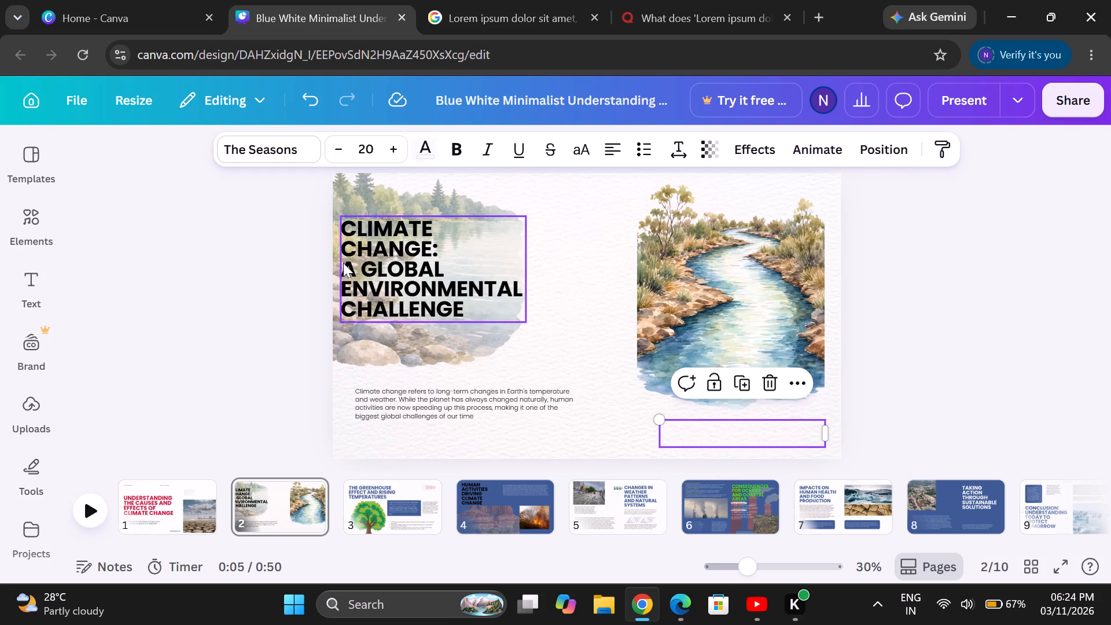
click(419, 163)
click(432, 152)
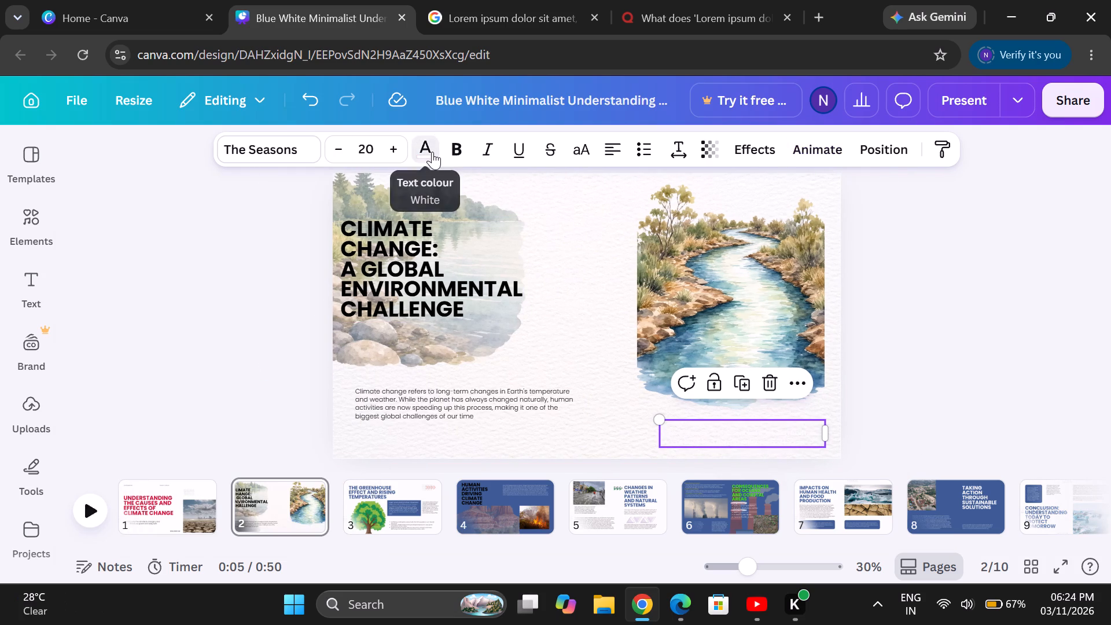
click(249, 325)
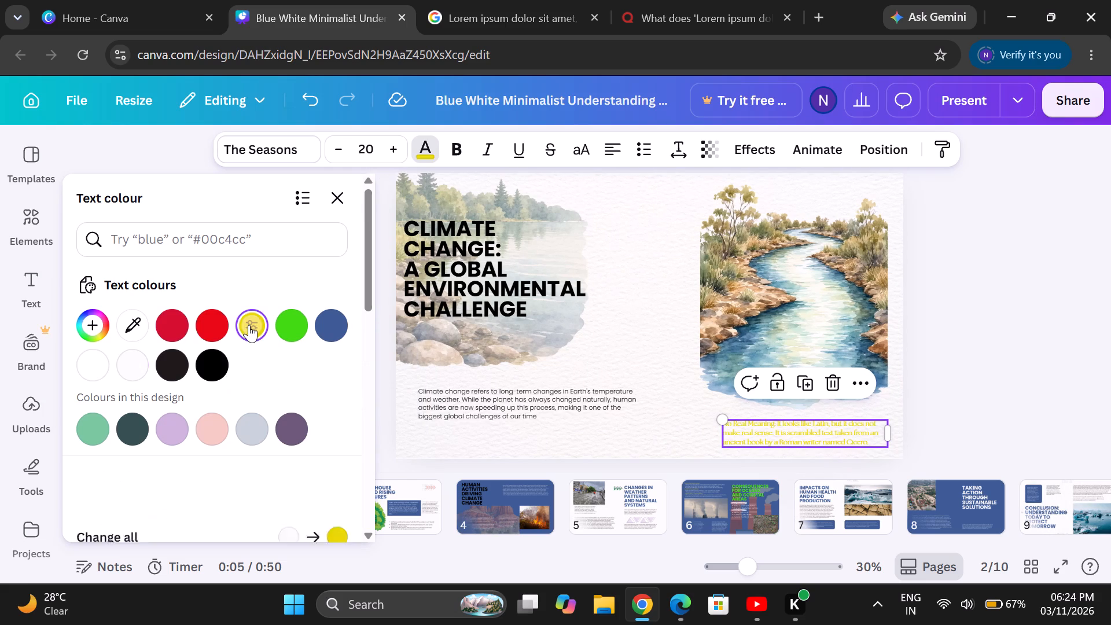
click(205, 330)
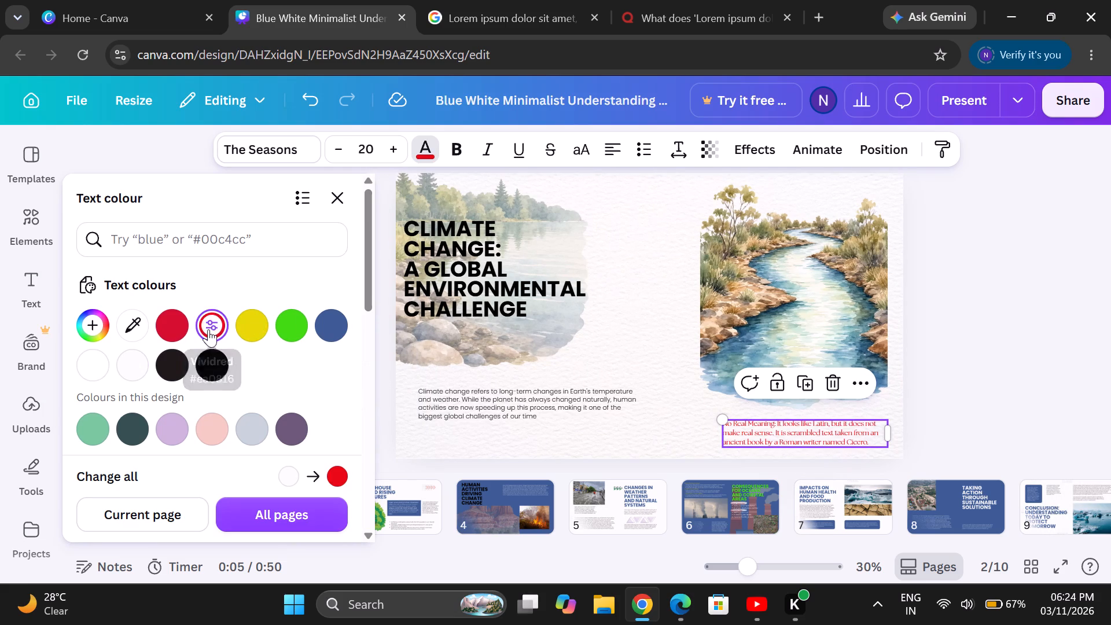
Set the text colour of page 2's Lorem ipsum paragraph between the heading and the river picture to bright green.
click(631, 259)
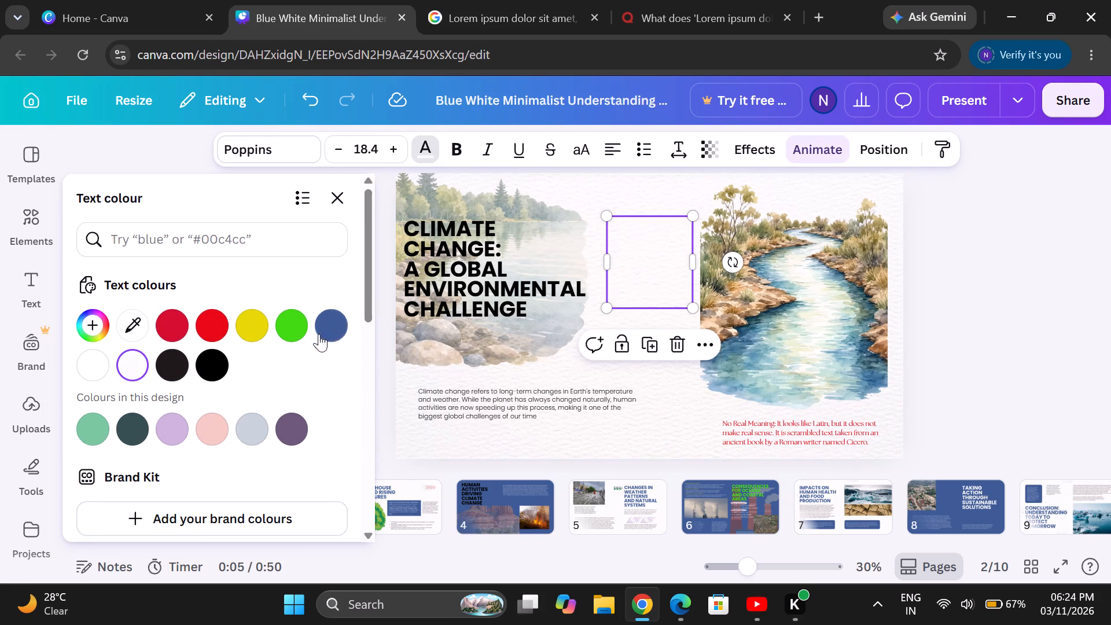
click(292, 331)
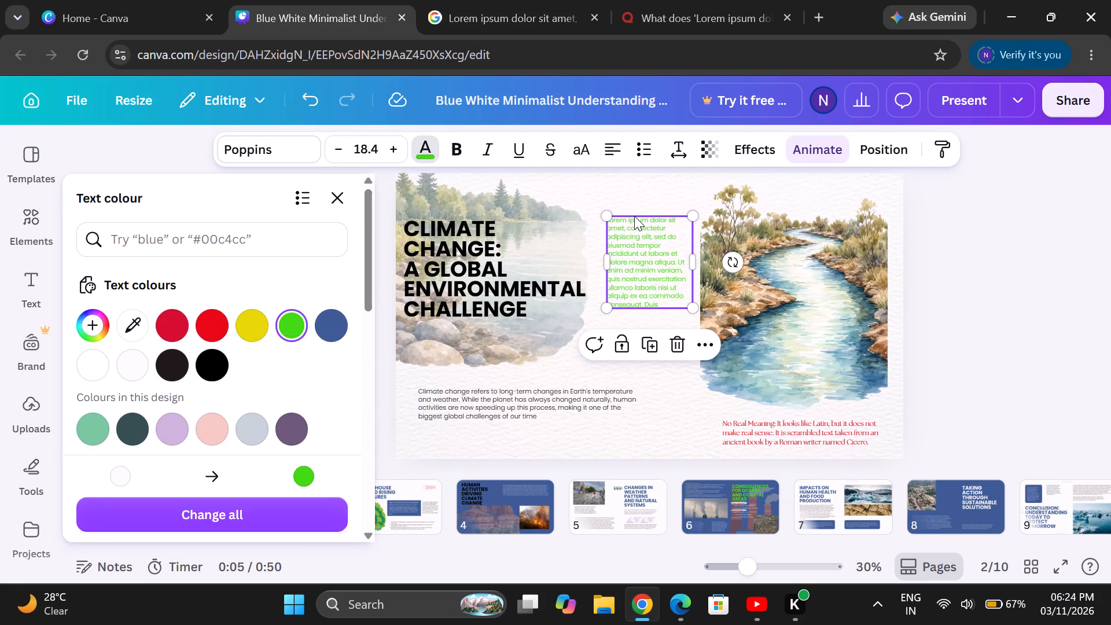
click(668, 413)
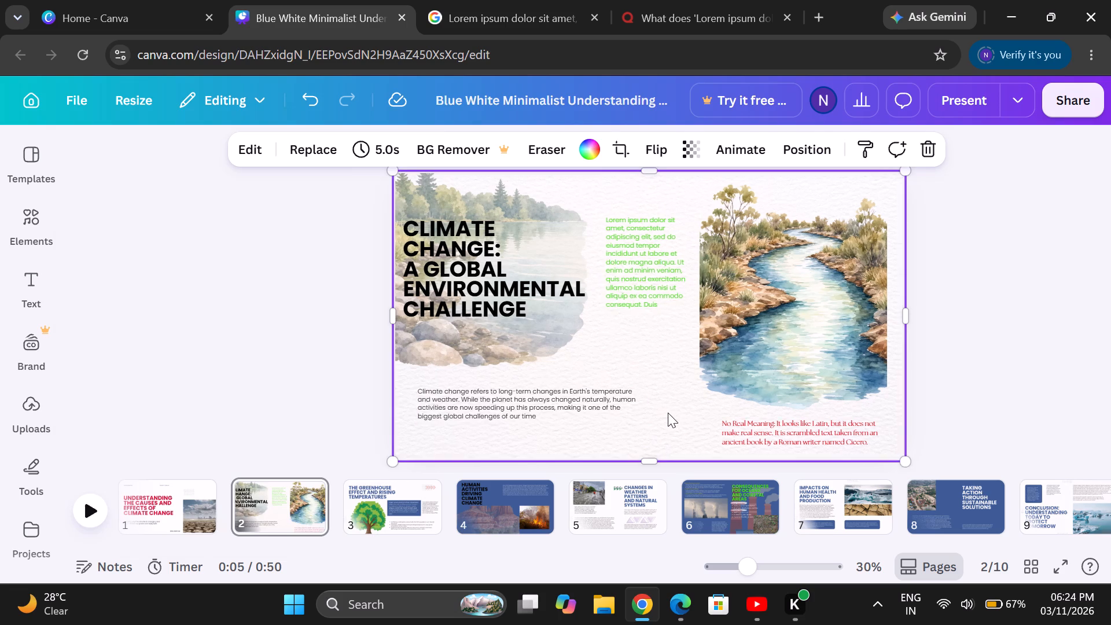
click(604, 394)
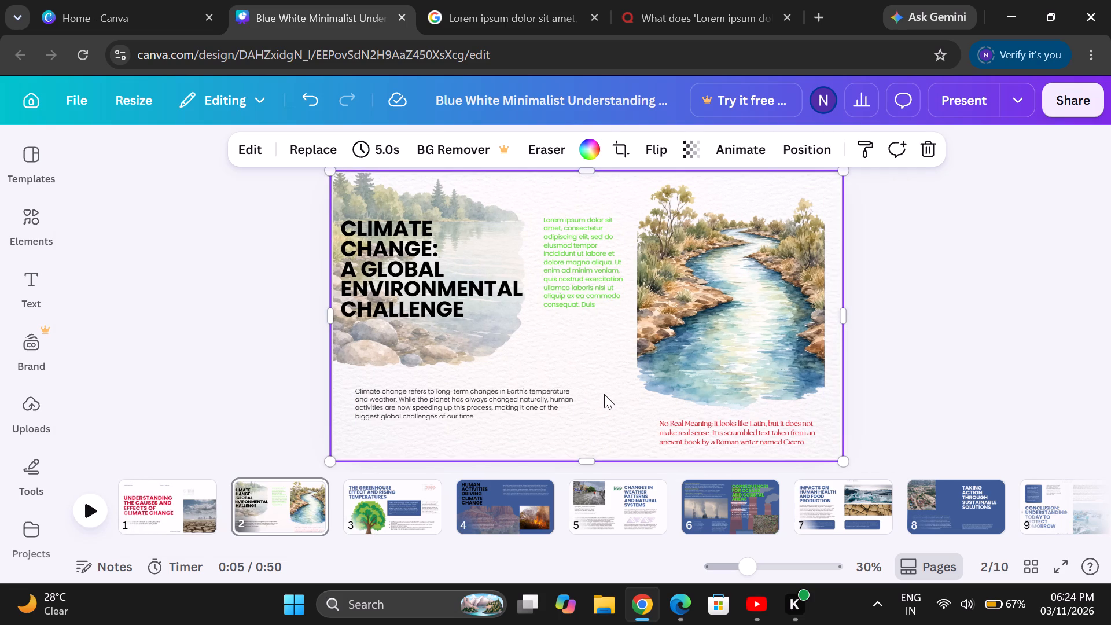
click(454, 300)
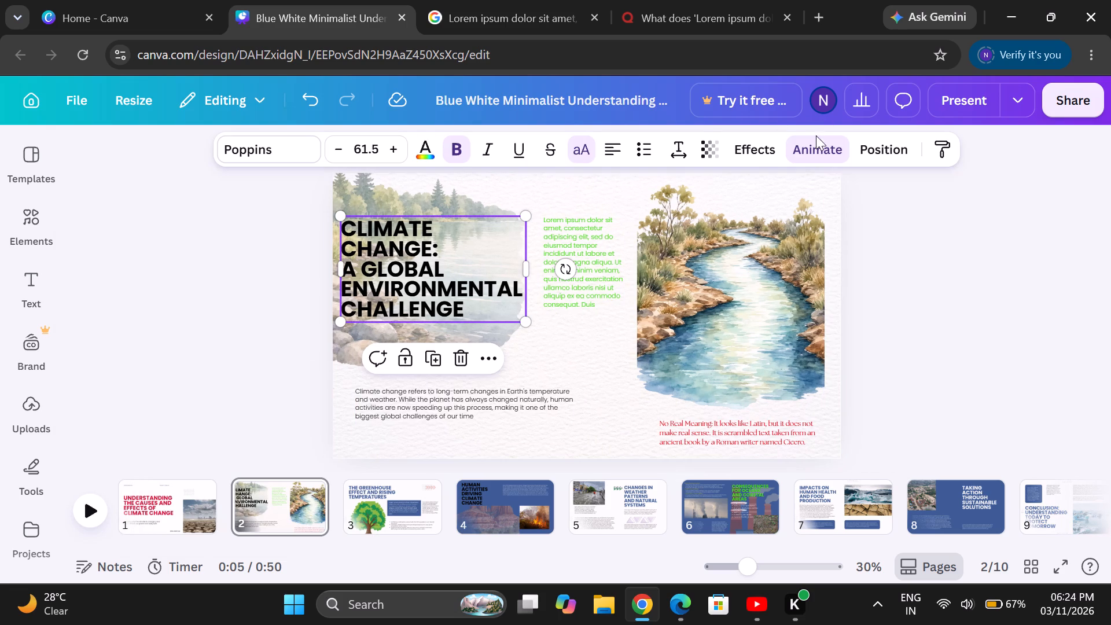
On page 7, shift the blue box below the human health paragraph slightly down, away from the paragraph.
click(820, 520)
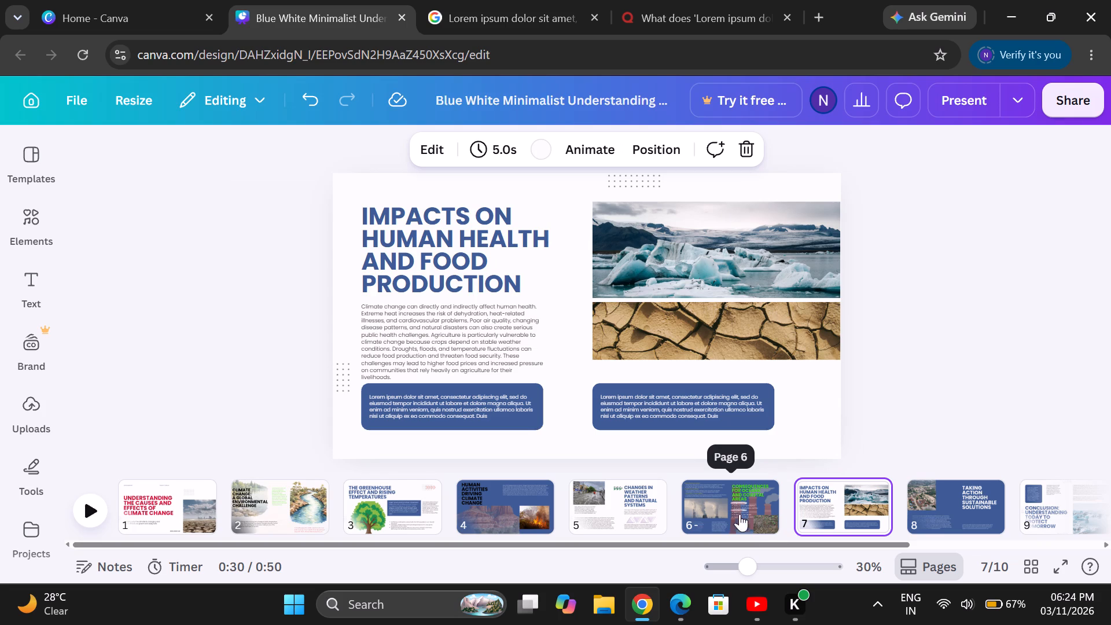
double_click(497, 415)
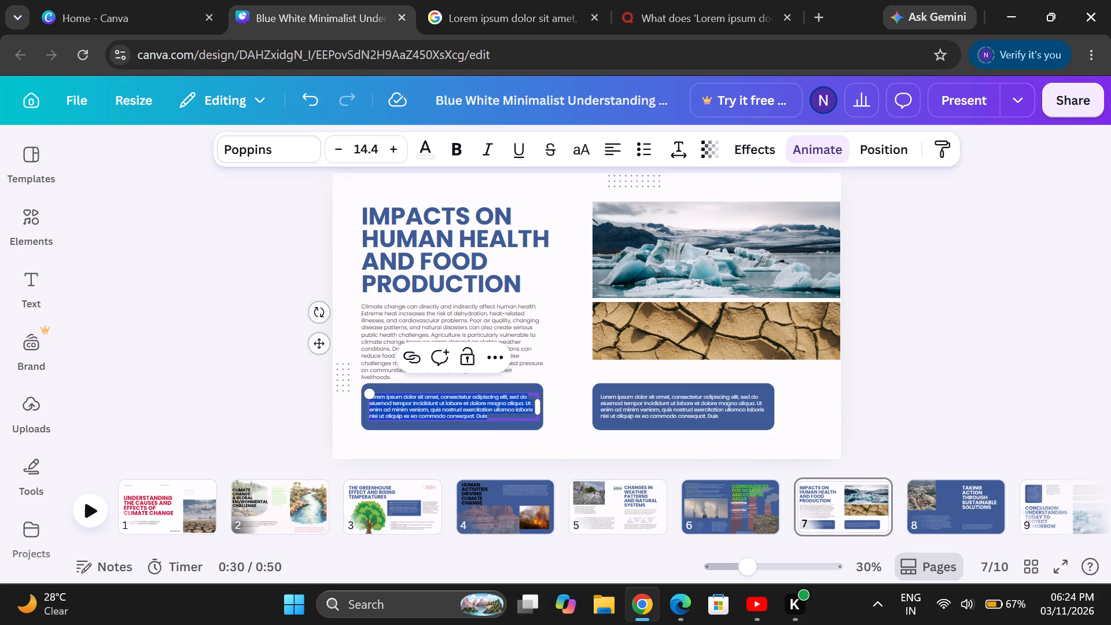
click(601, 410)
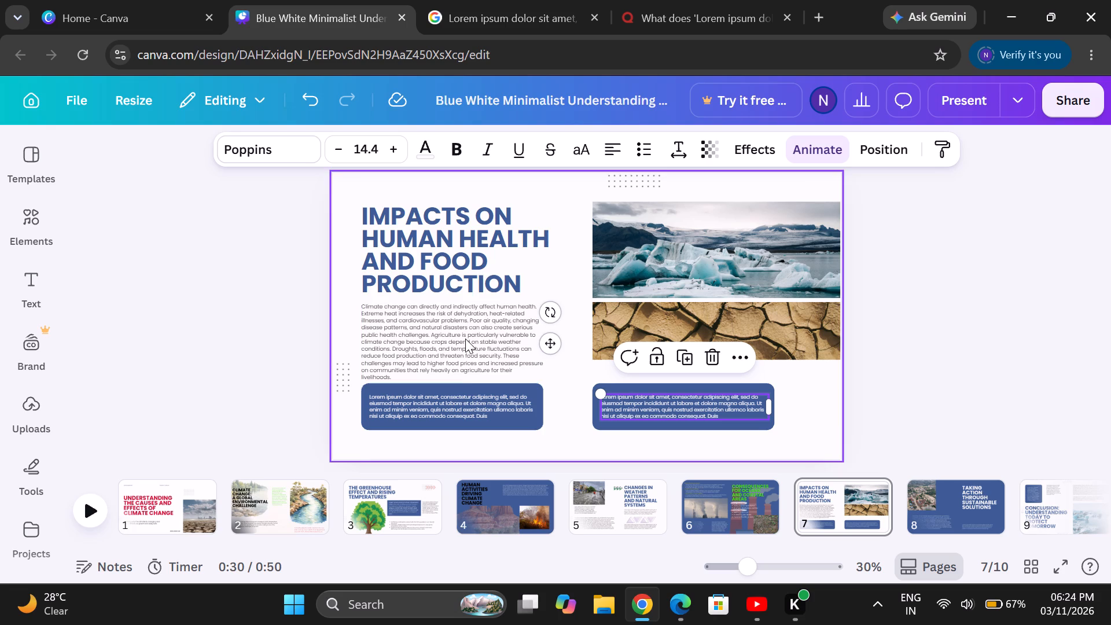
click(458, 396)
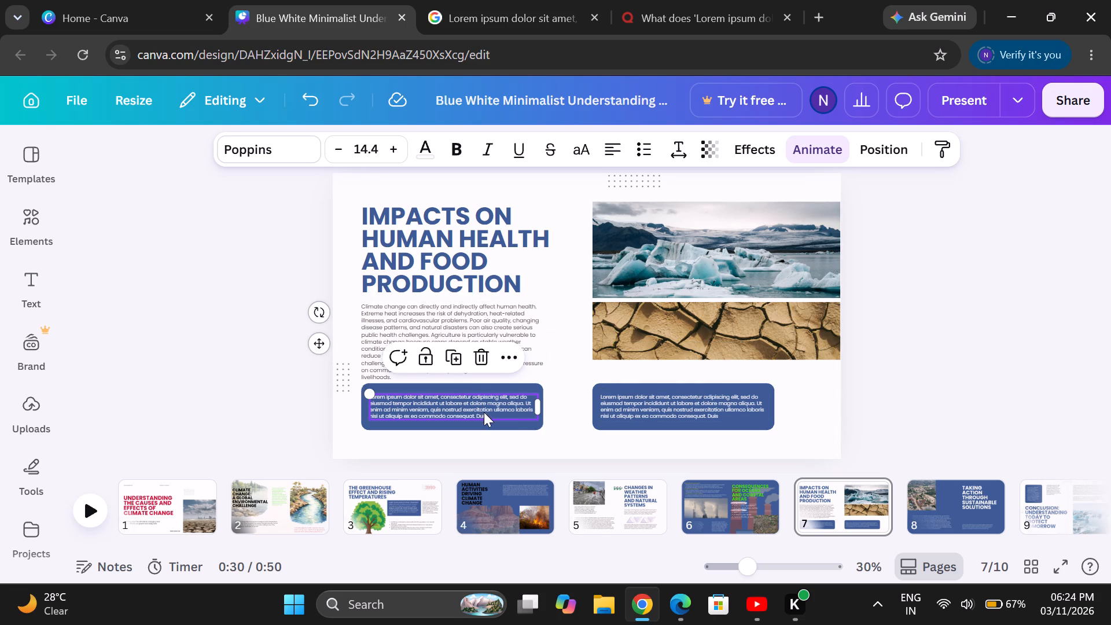
drag(502, 427, 502, 436)
Lower the Lorem ipsum text to fit the shifted blue box, centre it horizontally and scale it to font size 14.6.
click(484, 409)
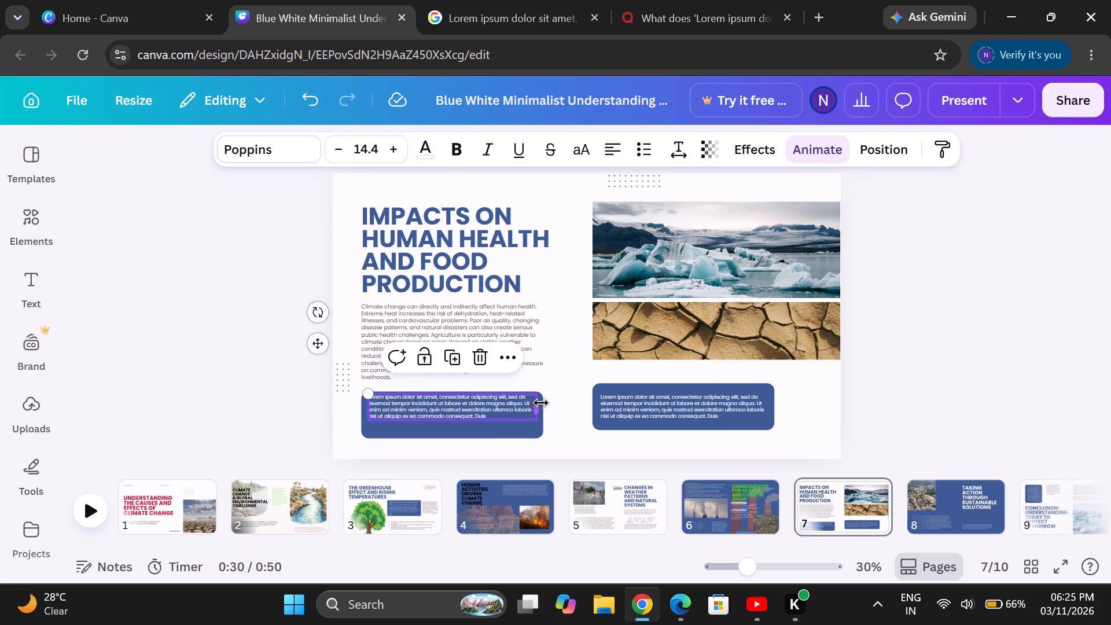
drag(534, 417, 518, 425)
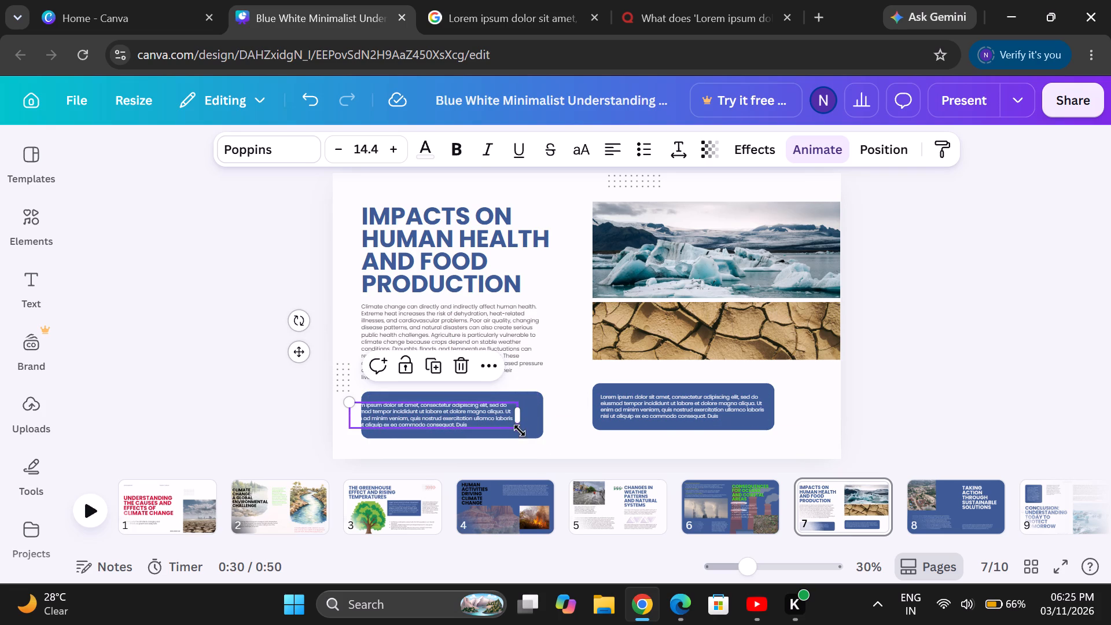
drag(520, 426, 512, 437)
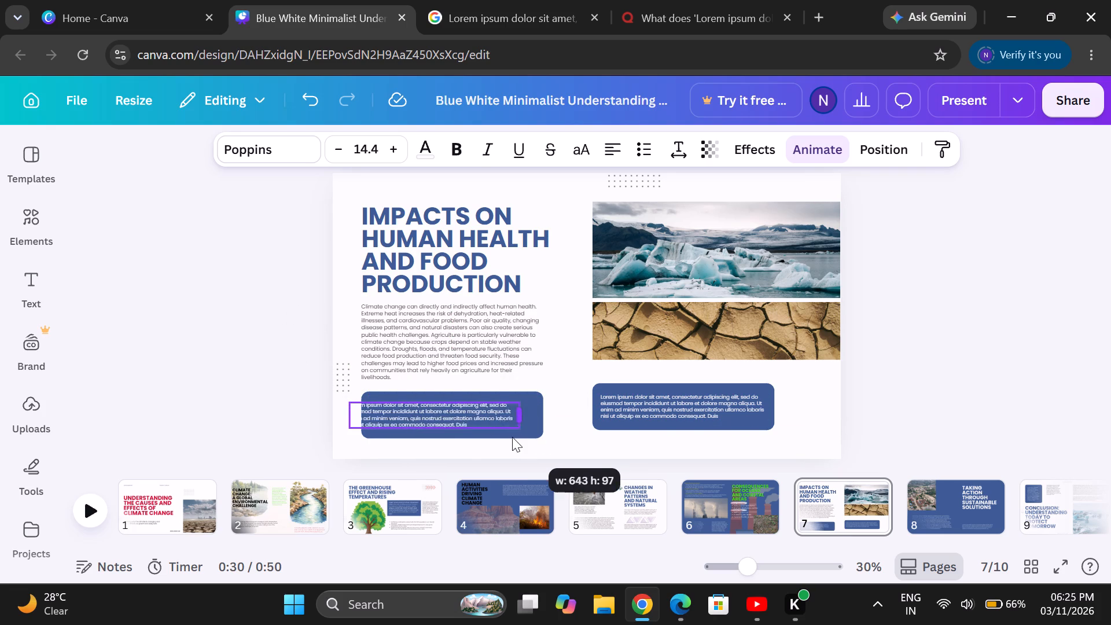
drag(512, 437, 517, 437)
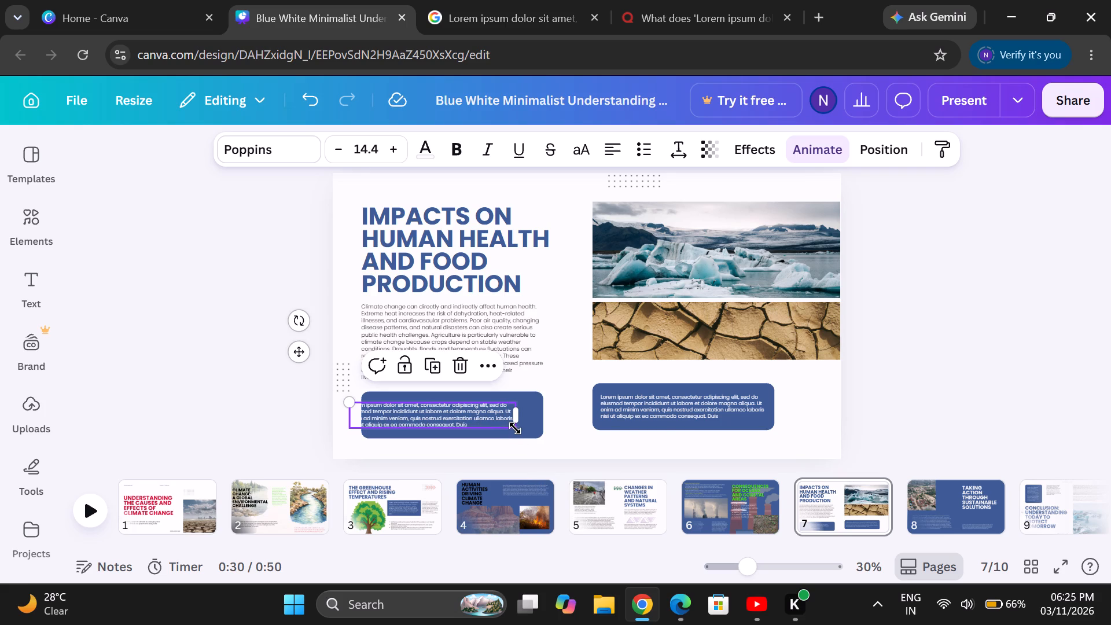
drag(515, 429, 542, 443)
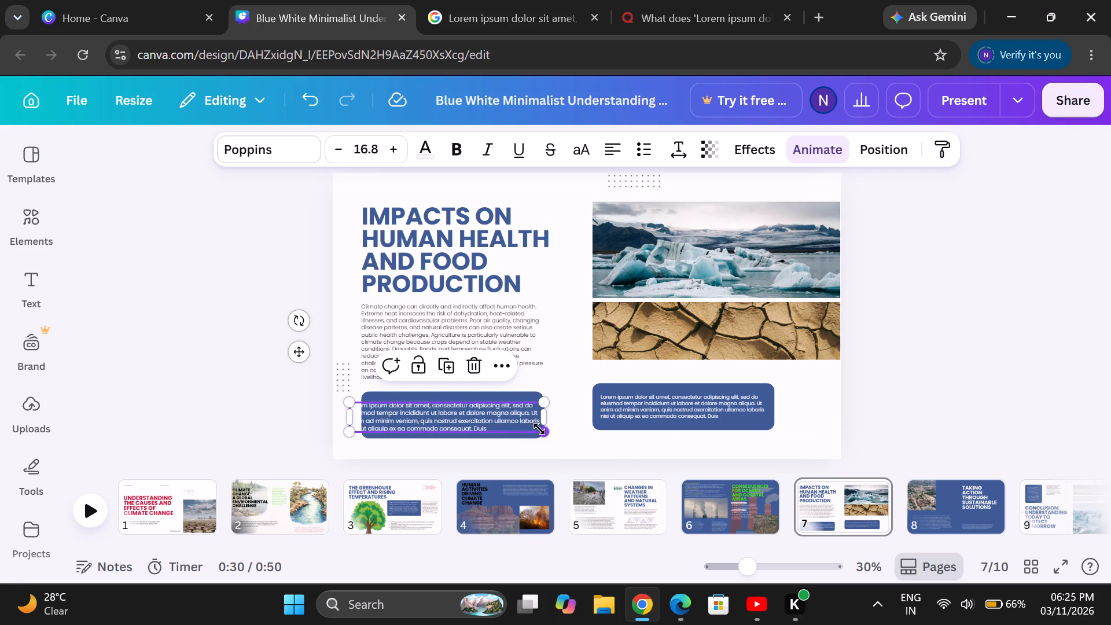
drag(540, 428, 515, 422)
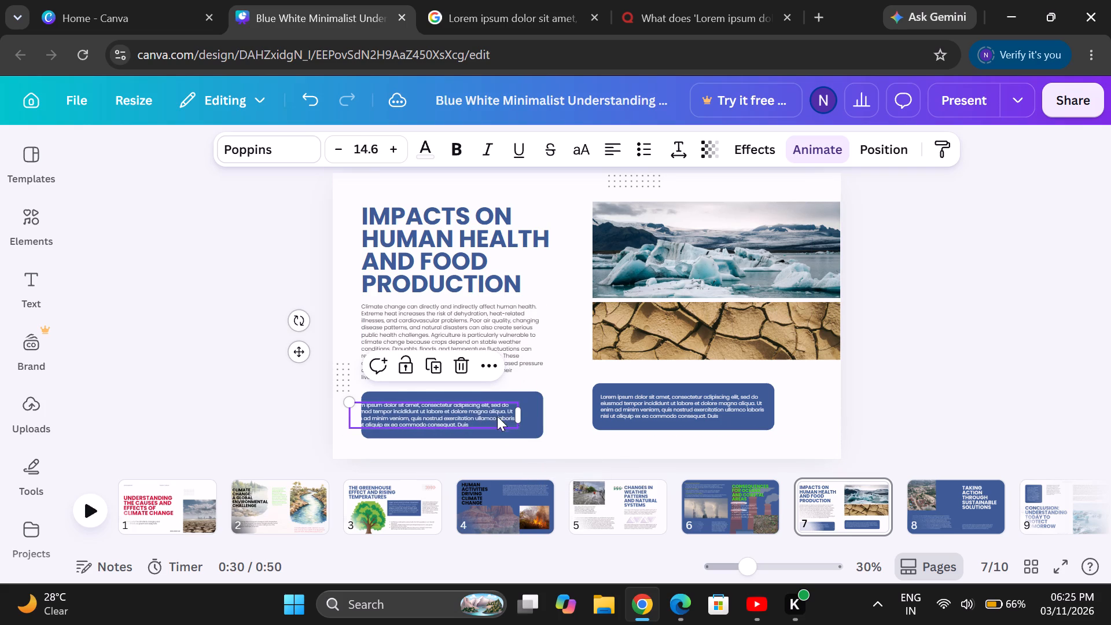
drag(480, 413, 494, 411)
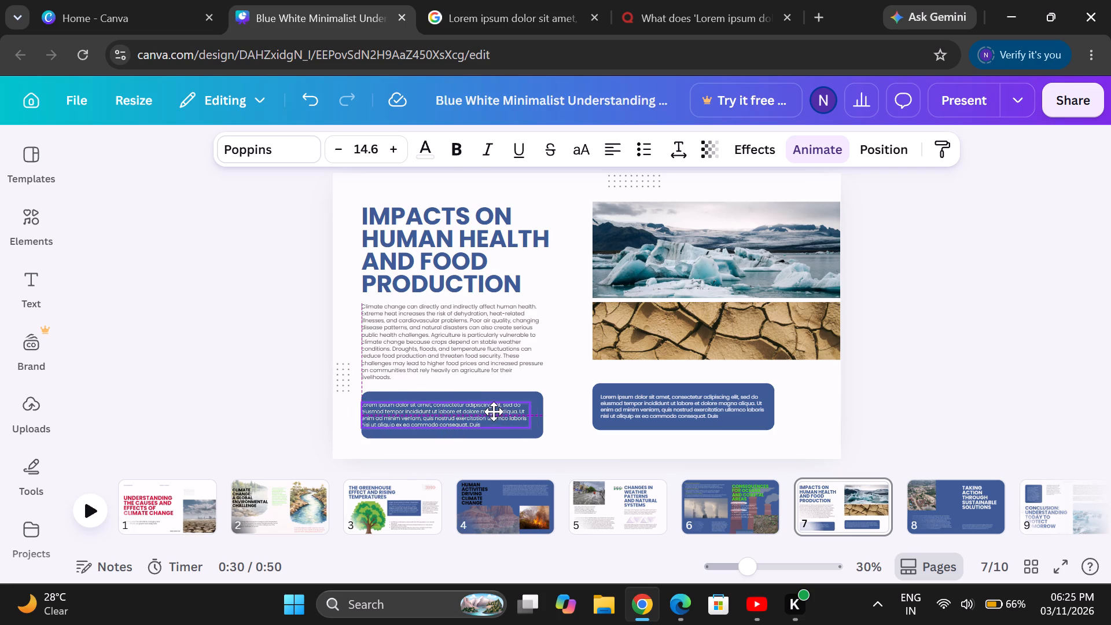
drag(494, 411, 495, 410)
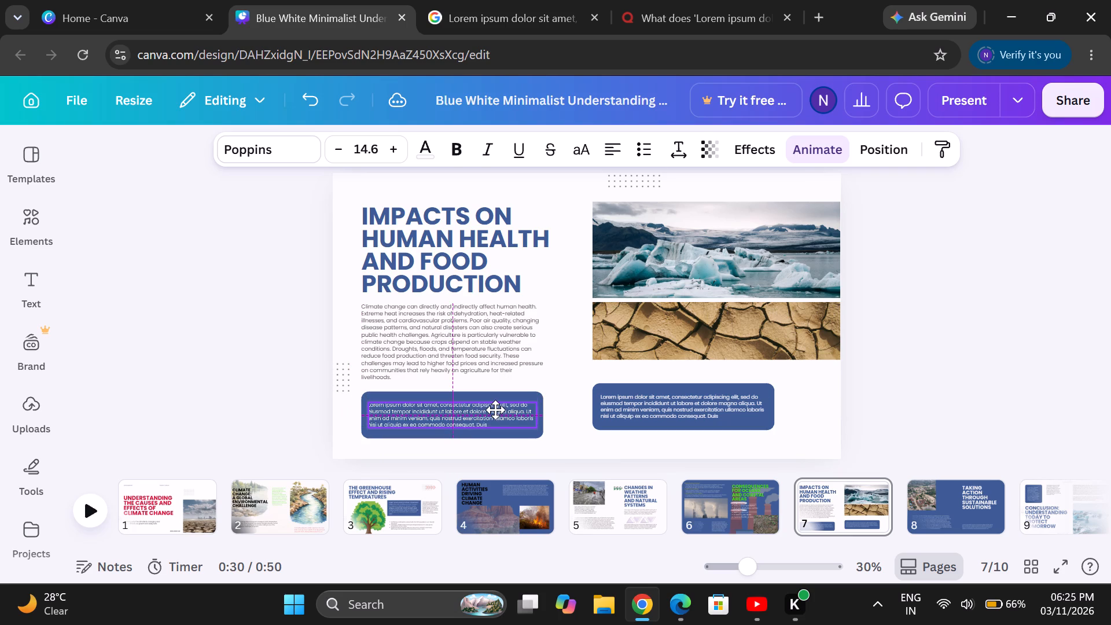
drag(495, 410, 496, 413)
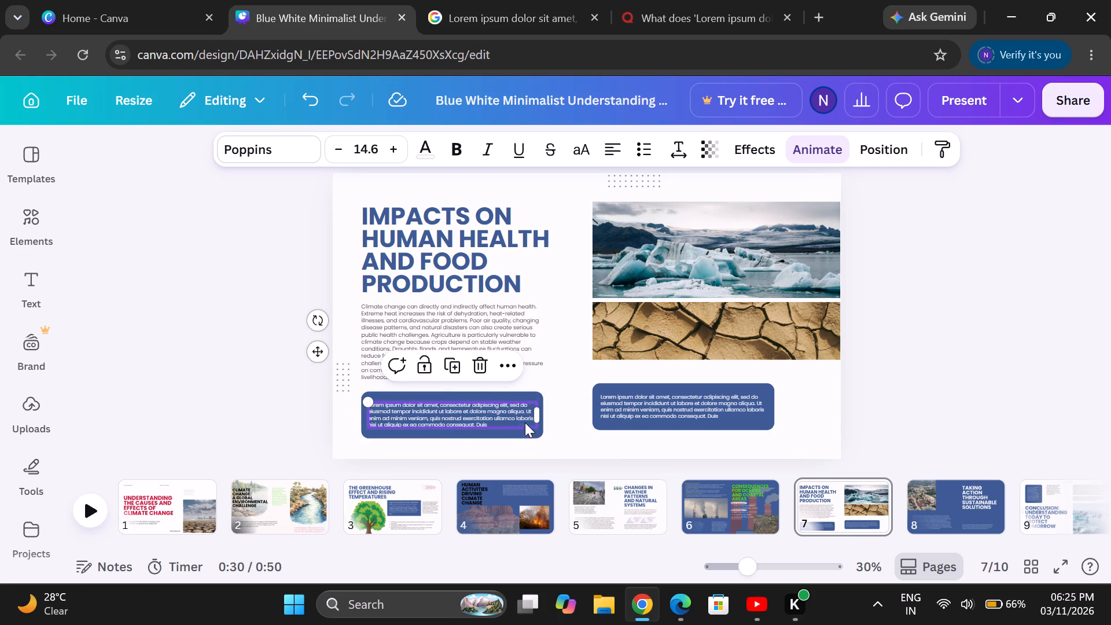
Enlarge the Lorem ipsum text across the width of the lowered blue box and bring its font size to 14.8.
drag(536, 429, 539, 429)
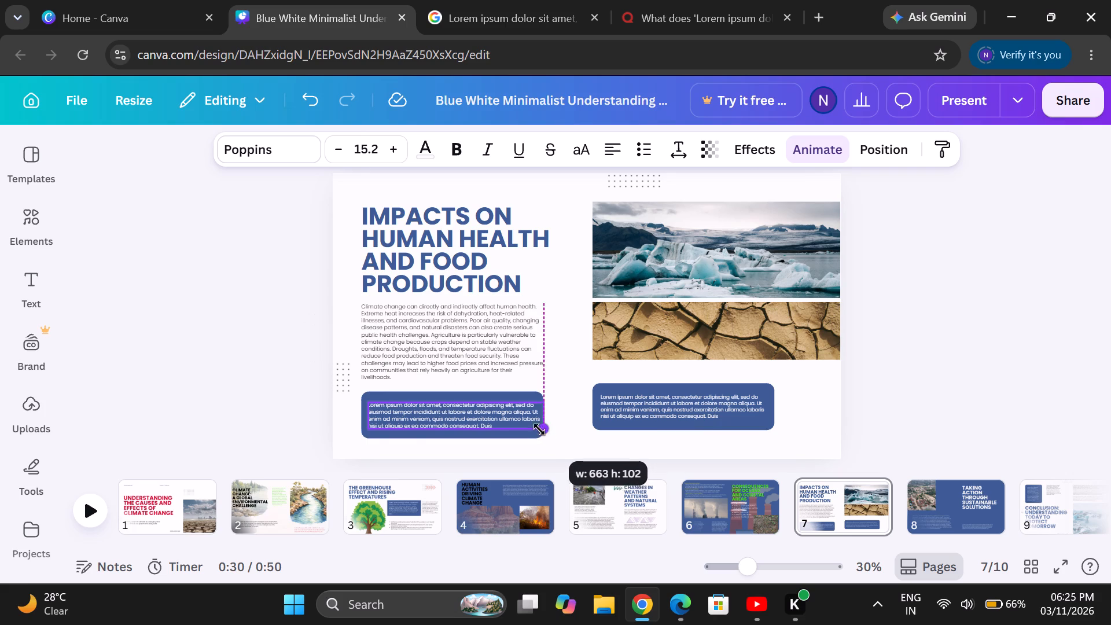
drag(539, 429, 549, 437)
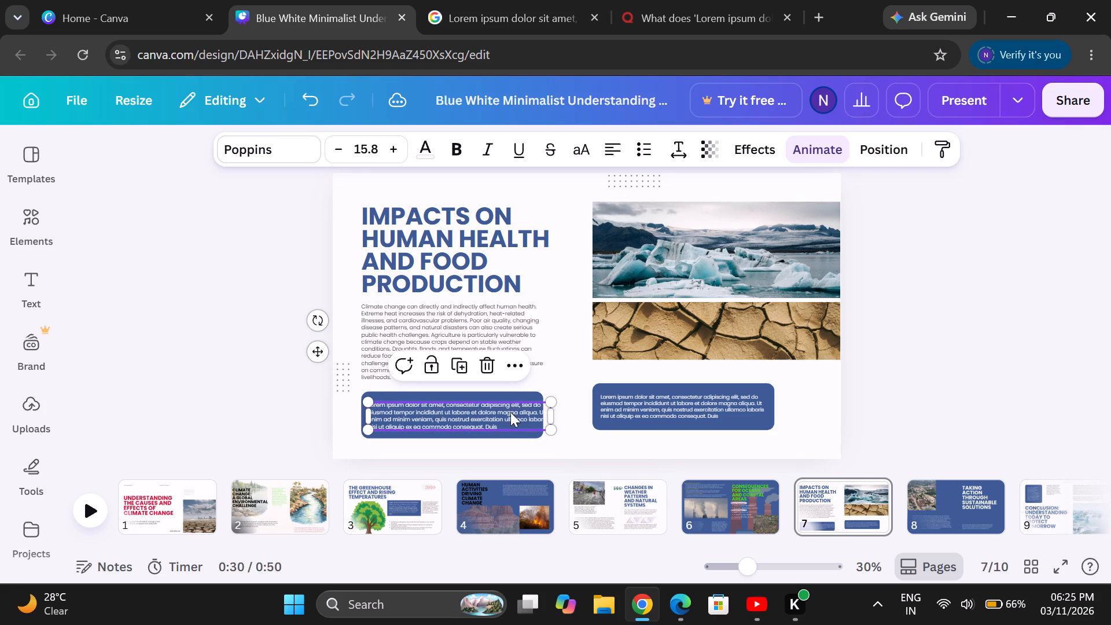
click(505, 417)
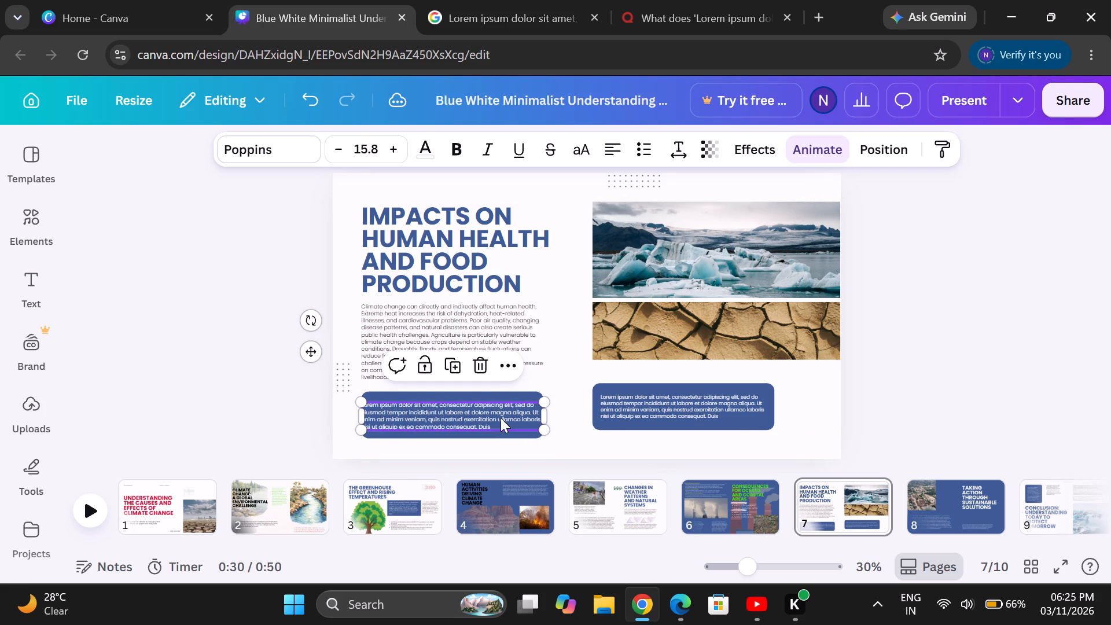
click(501, 418)
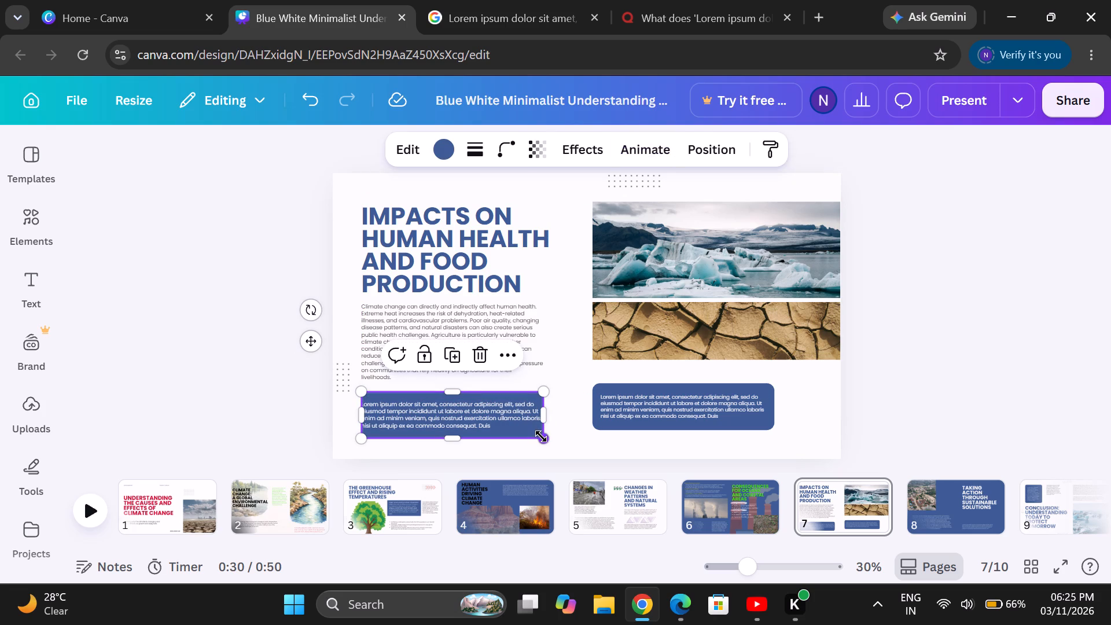
click(527, 425)
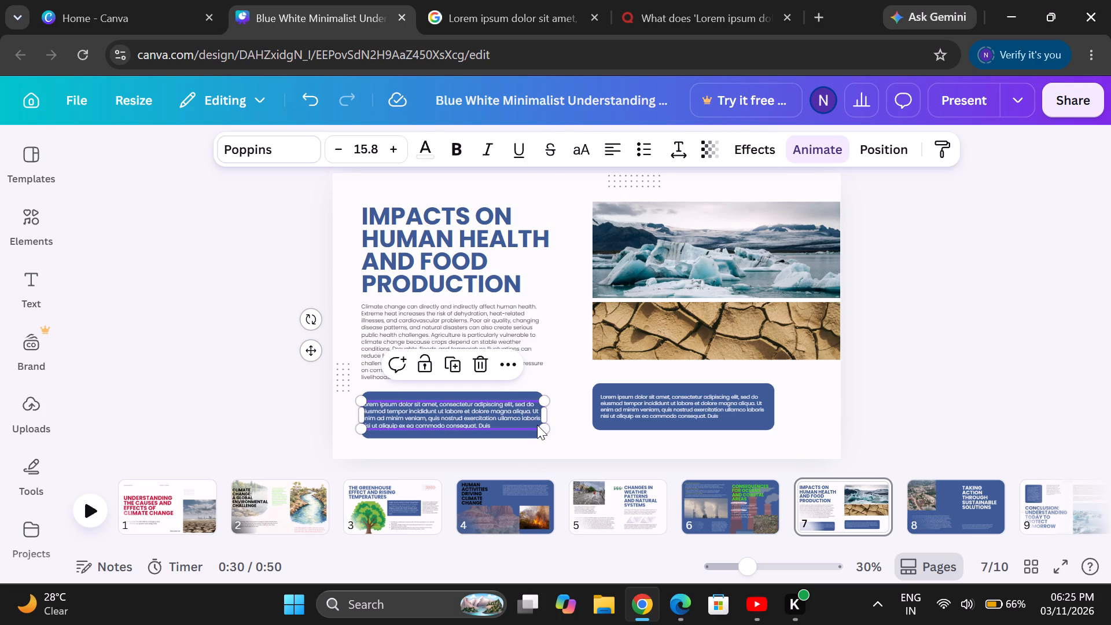
click(539, 425)
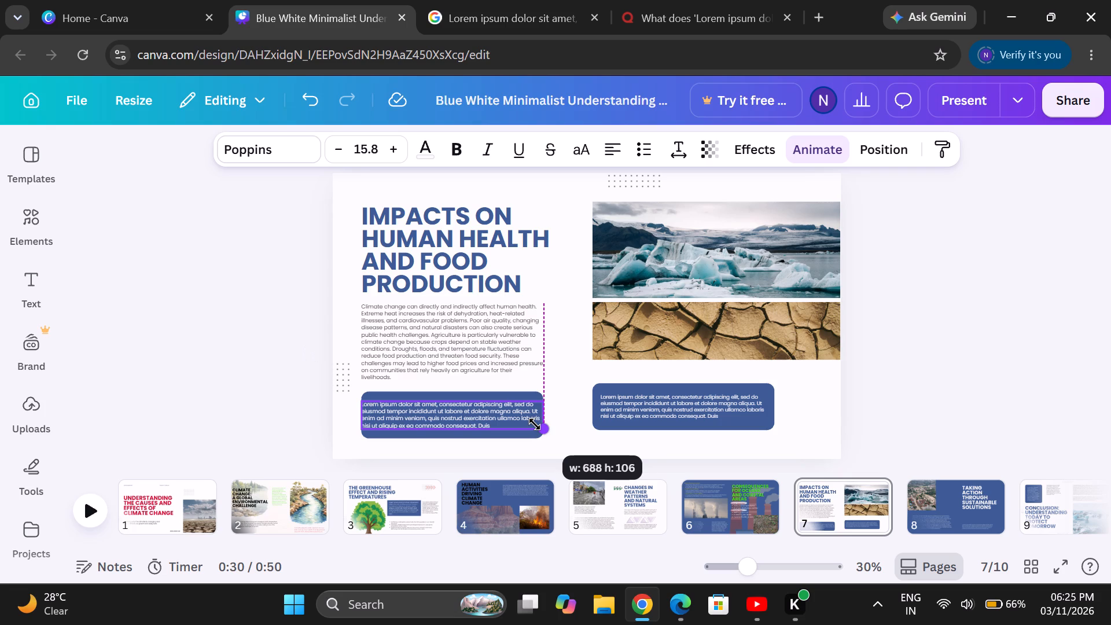
click(340, 151)
Narrow that Lorem ipsum text box to about 590 wide, centre it in the blue box and set its font size to 16.8.
click(453, 407)
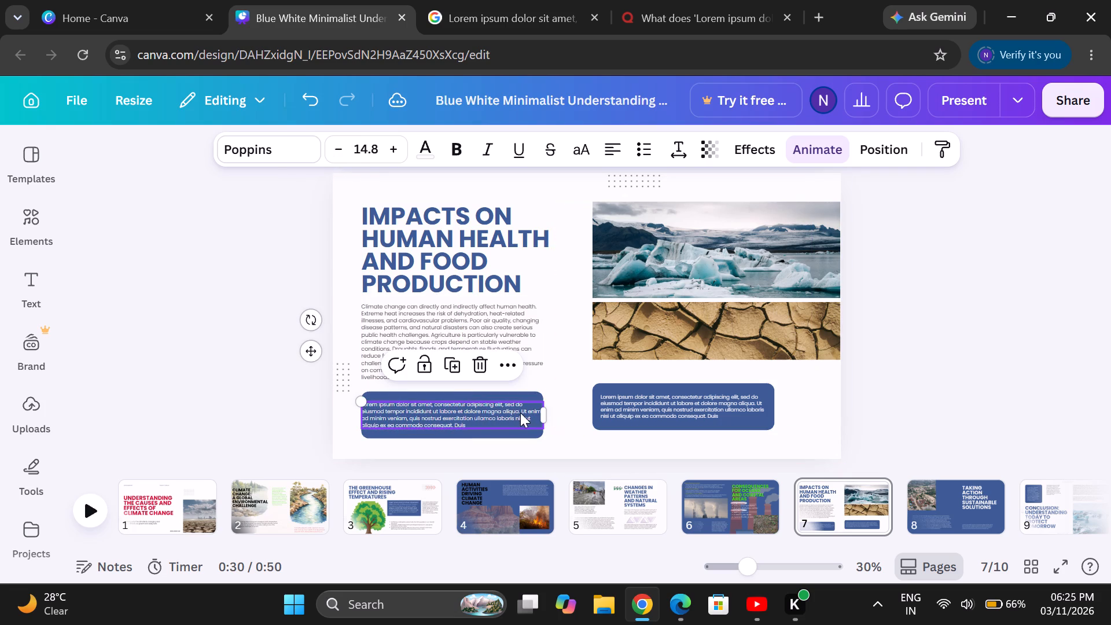
drag(545, 413, 518, 418)
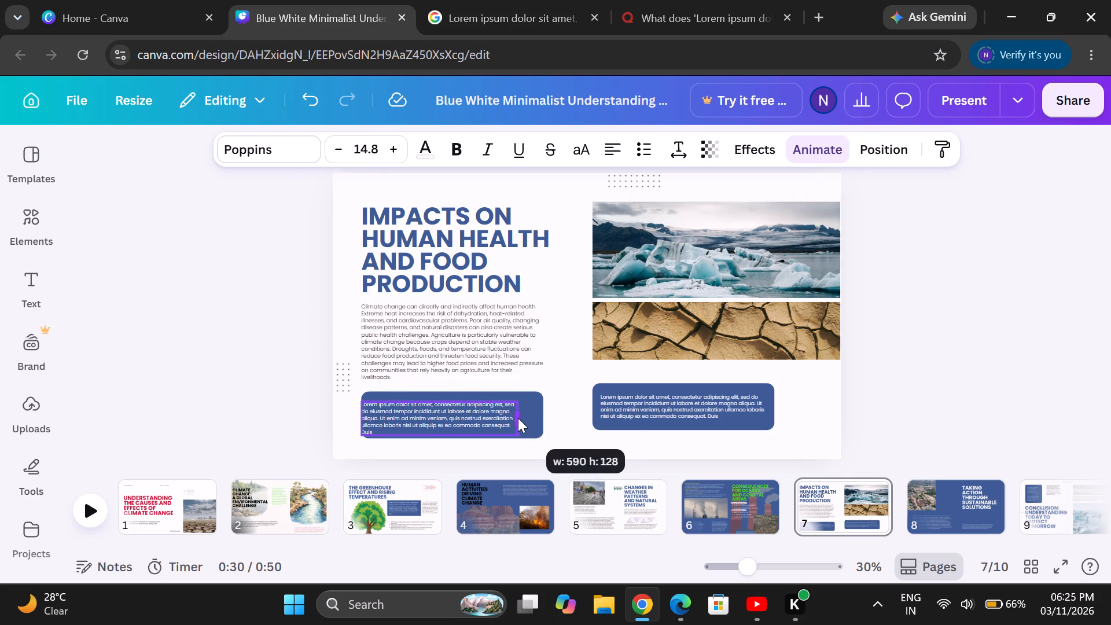
drag(518, 418, 518, 418)
drag(462, 413, 478, 409)
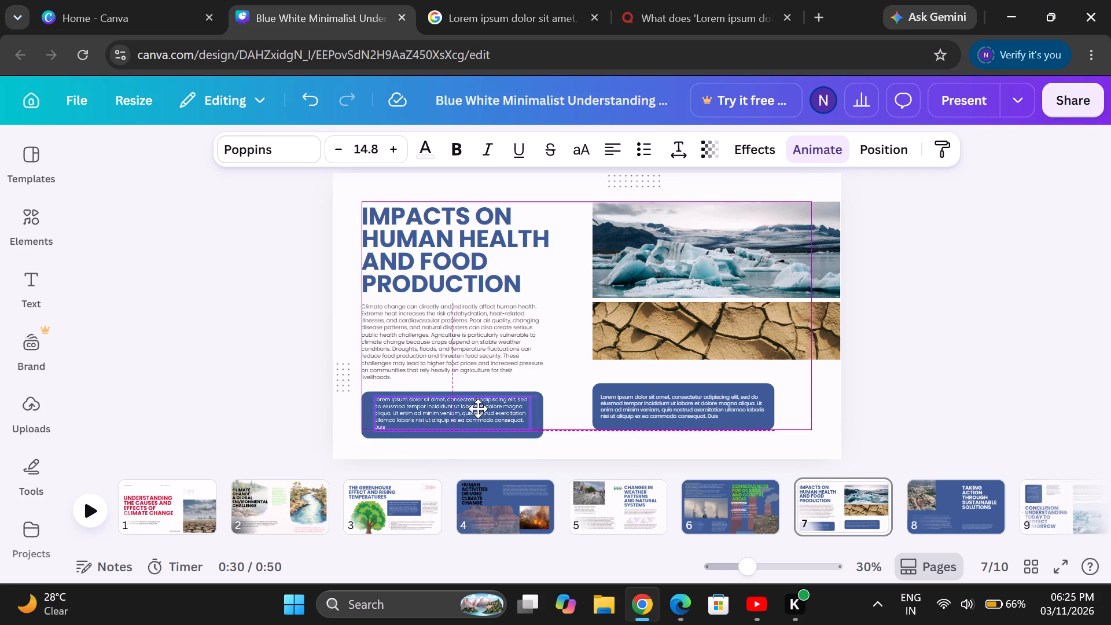
drag(478, 409, 474, 409)
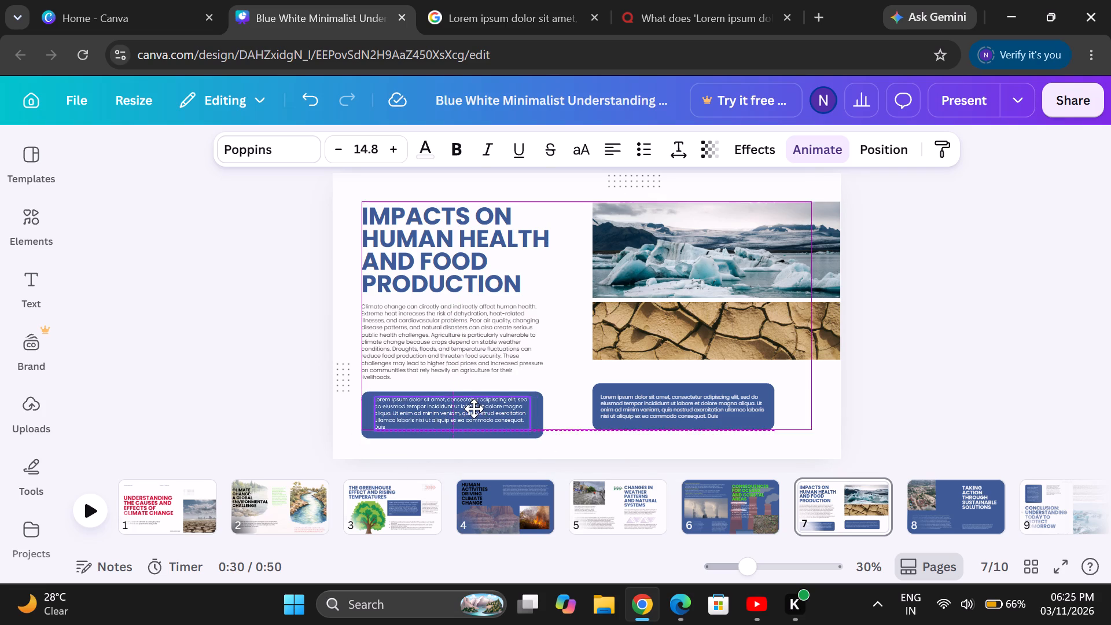
drag(474, 409, 476, 409)
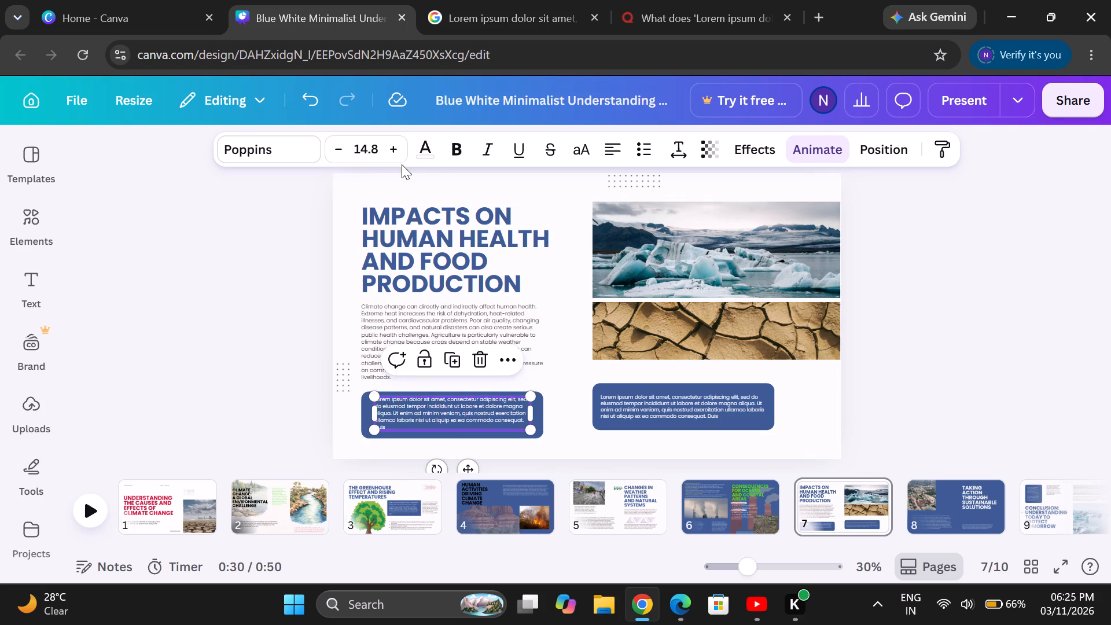
click(397, 153)
click(397, 153)
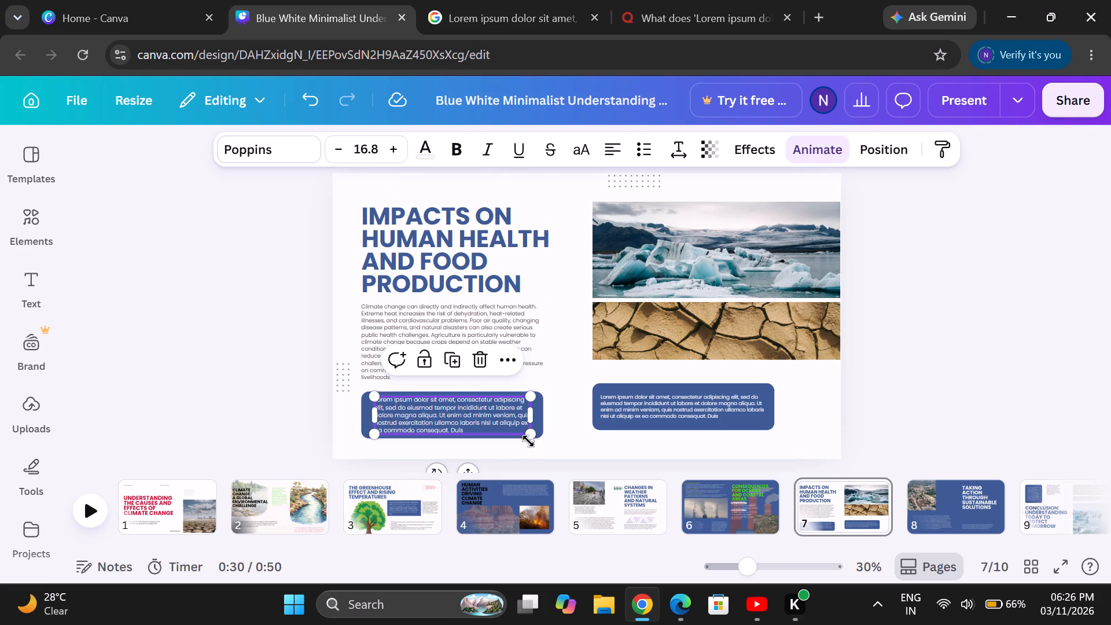
click(569, 411)
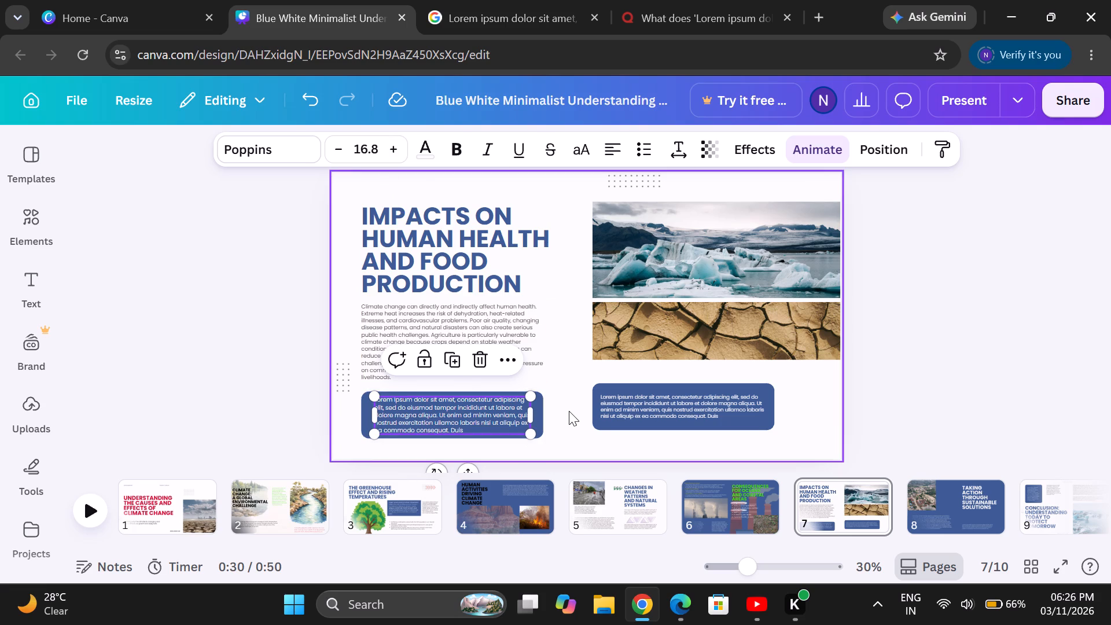
Narrow the Lorem ipsum text box in the blue box below the cracked-earth photo and set its font size to 16.4.
click(653, 400)
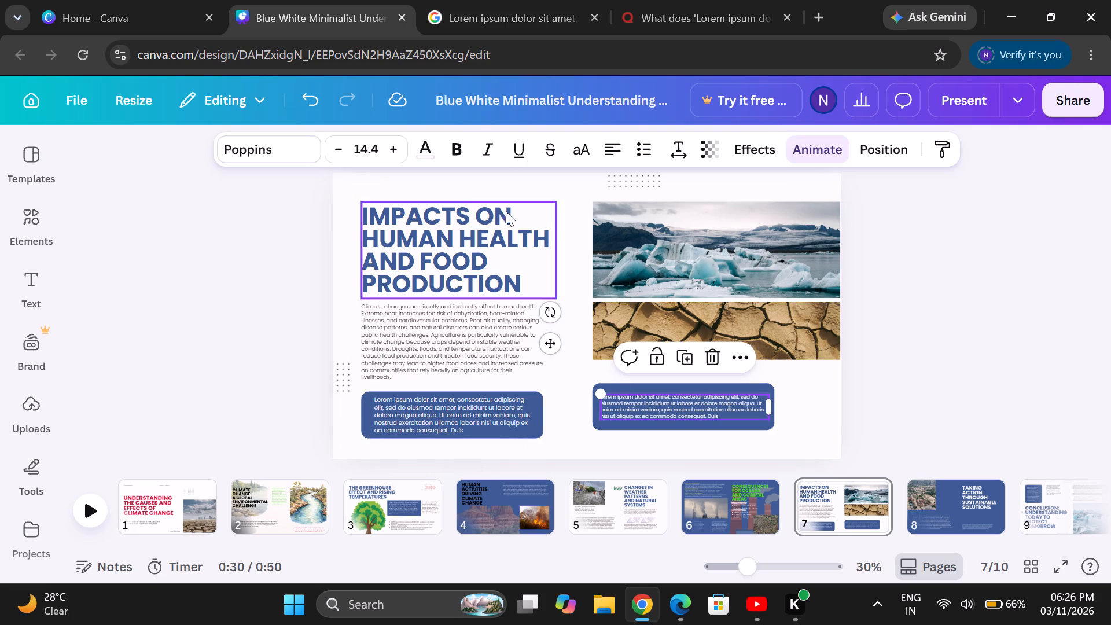
click(768, 409)
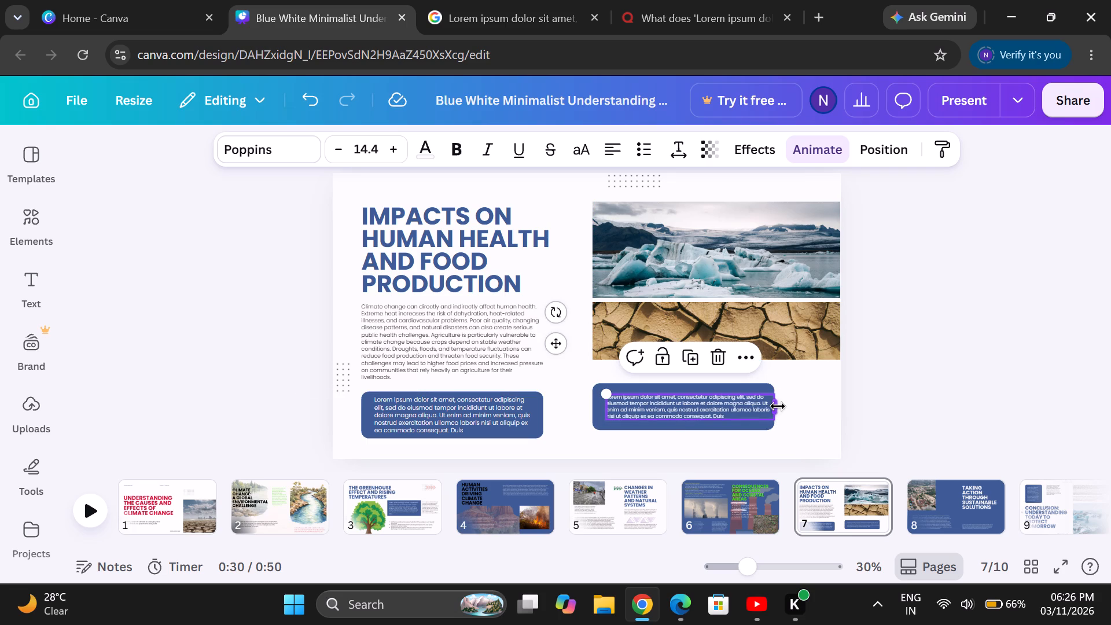
drag(777, 406, 732, 411)
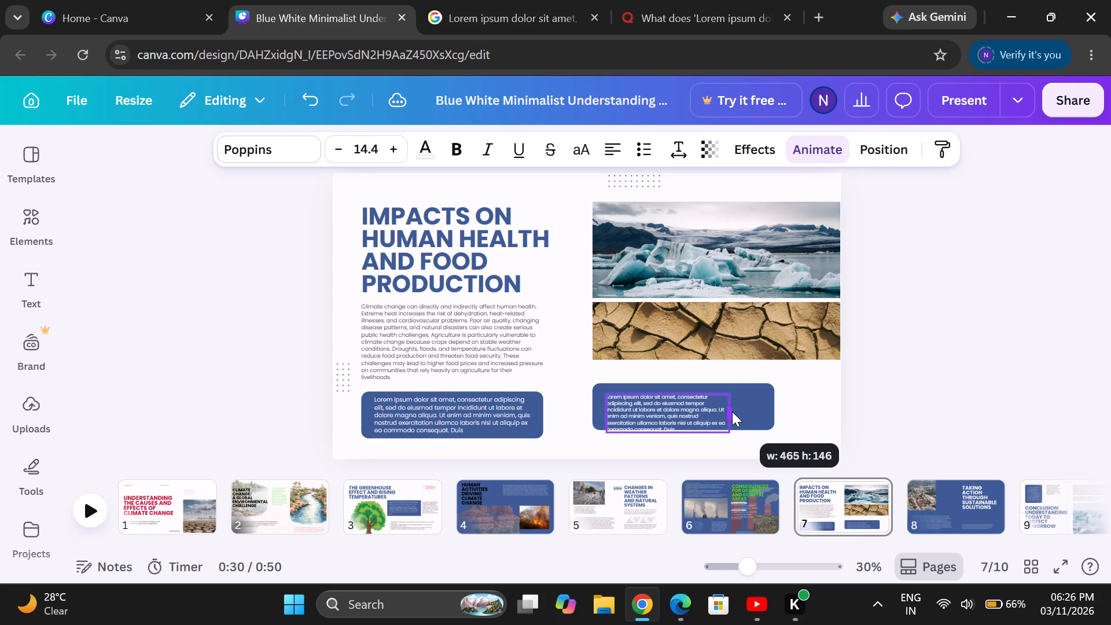
drag(732, 411, 741, 411)
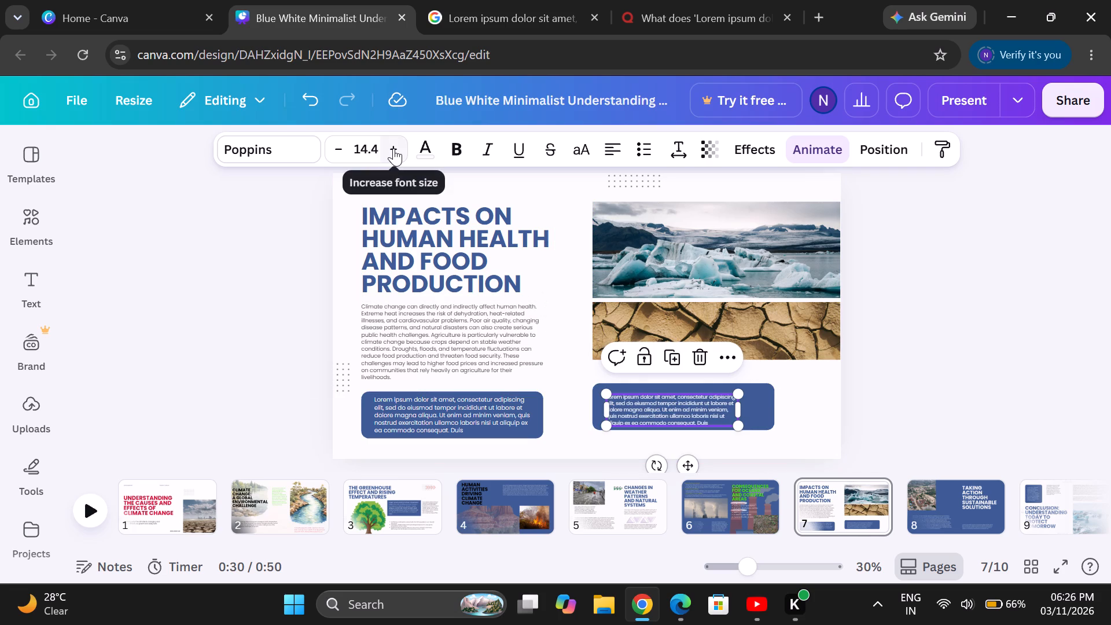
triple_click(393, 148)
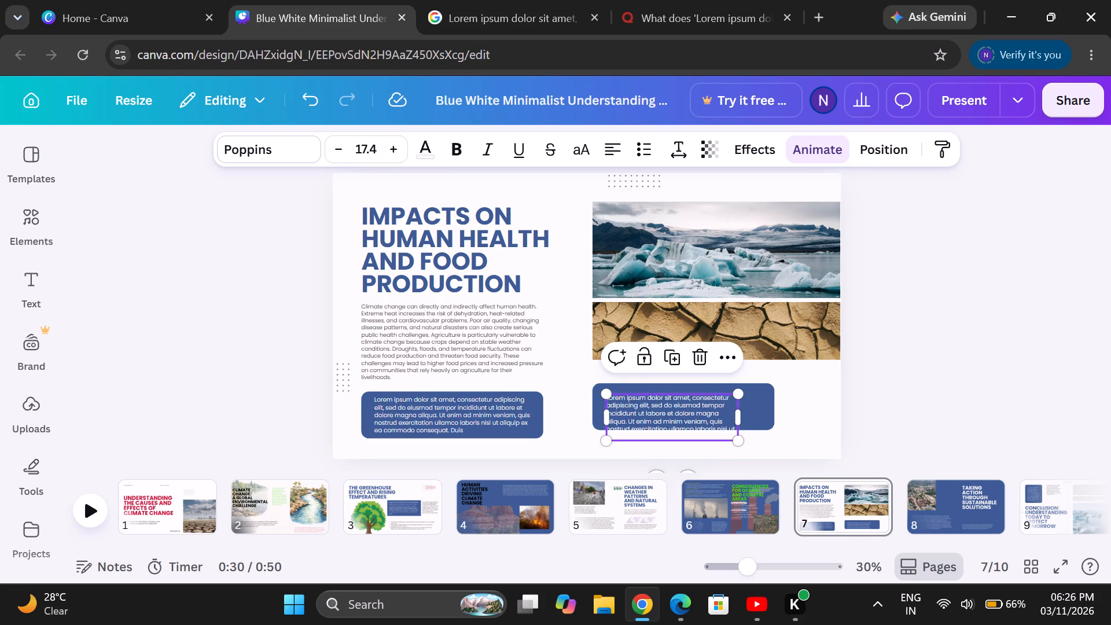
click(342, 151)
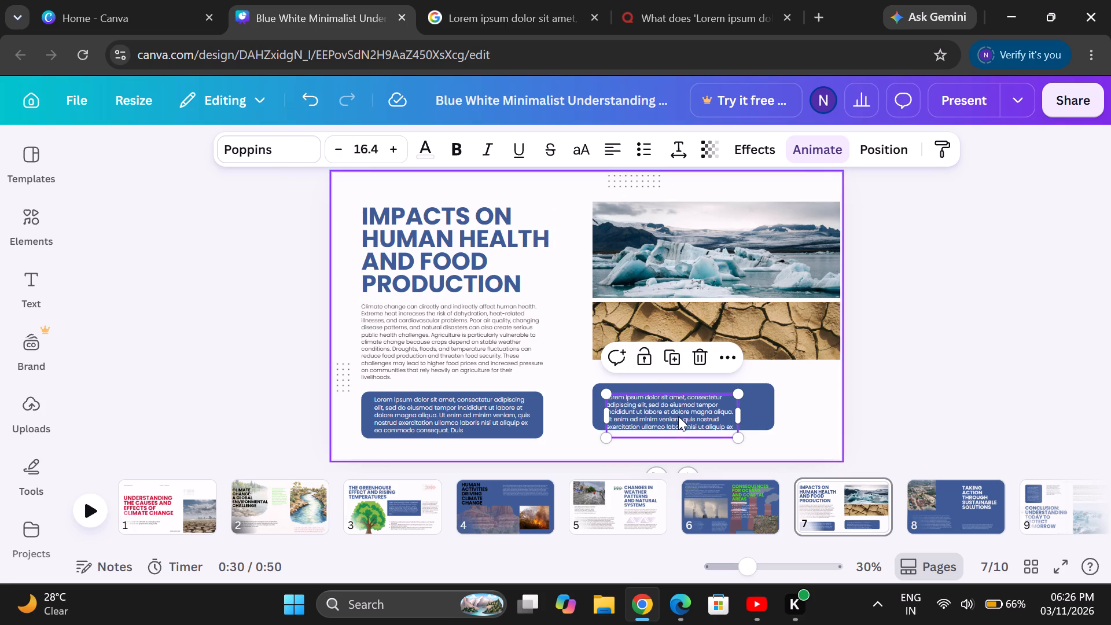
Move the Lorem ipsum text up into the blue box below the cracked-earth photo, widen it and centre it there.
drag(679, 414, 694, 408)
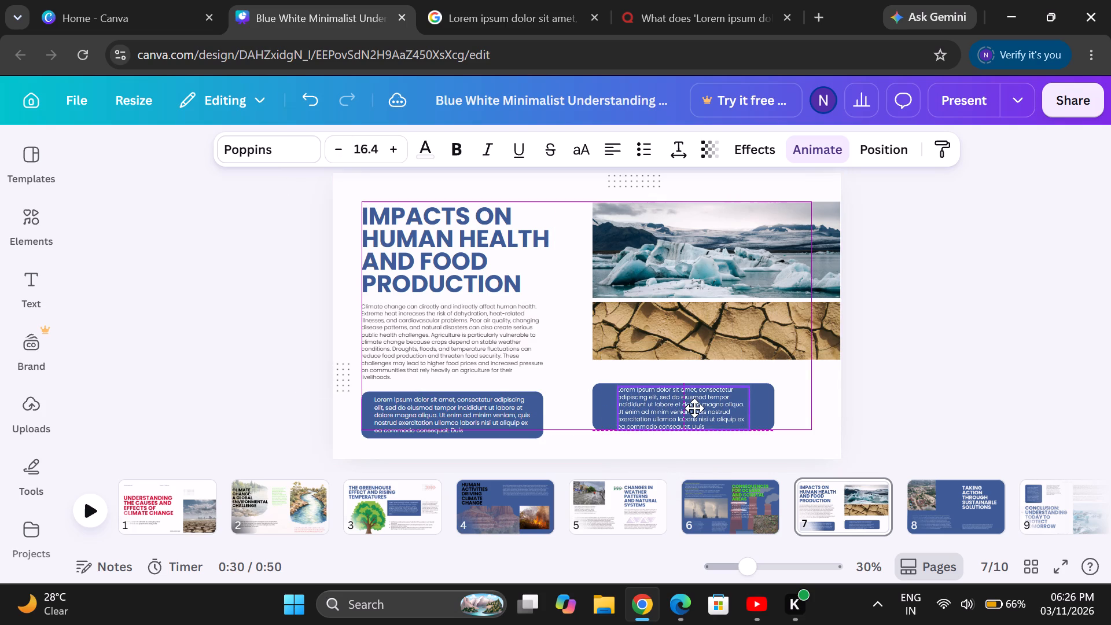
drag(694, 408, 694, 406)
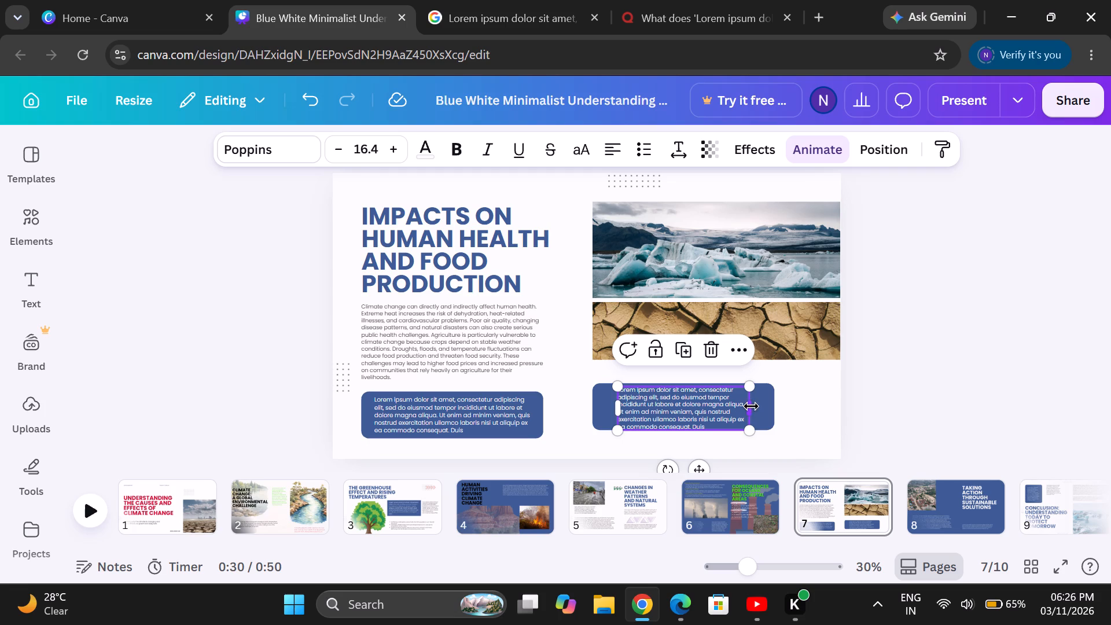
drag(750, 407, 767, 403)
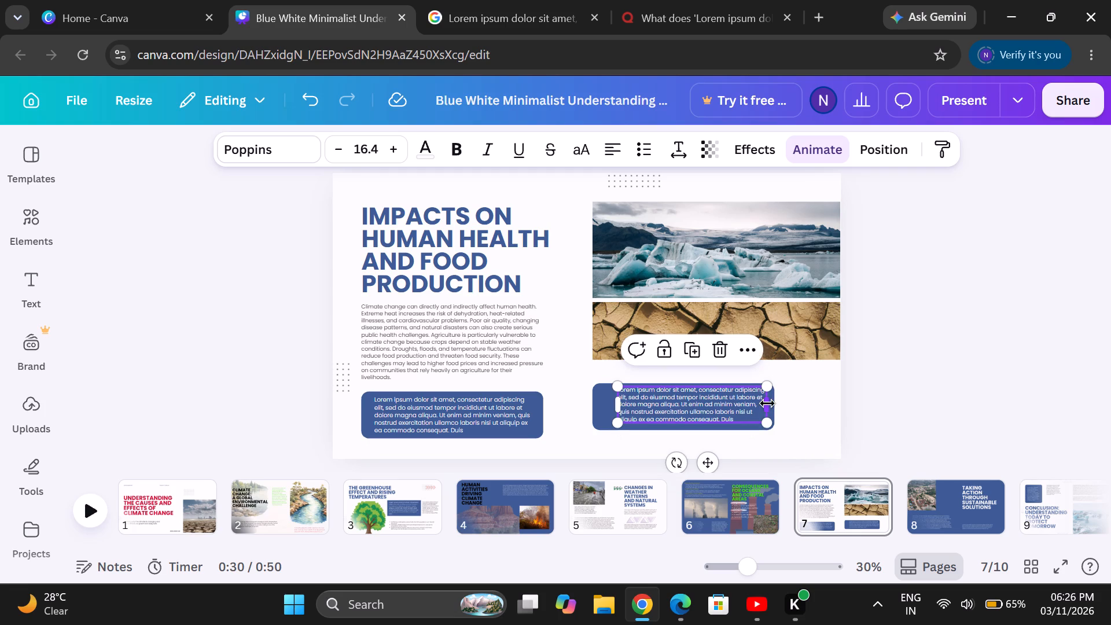
drag(708, 398, 697, 399)
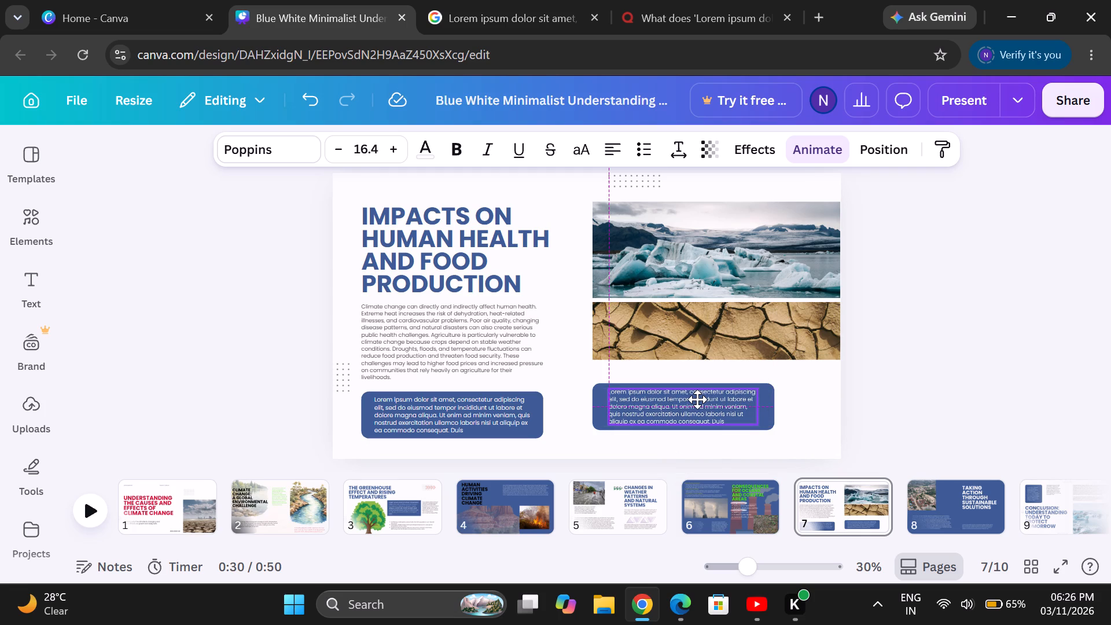
drag(697, 399, 697, 400)
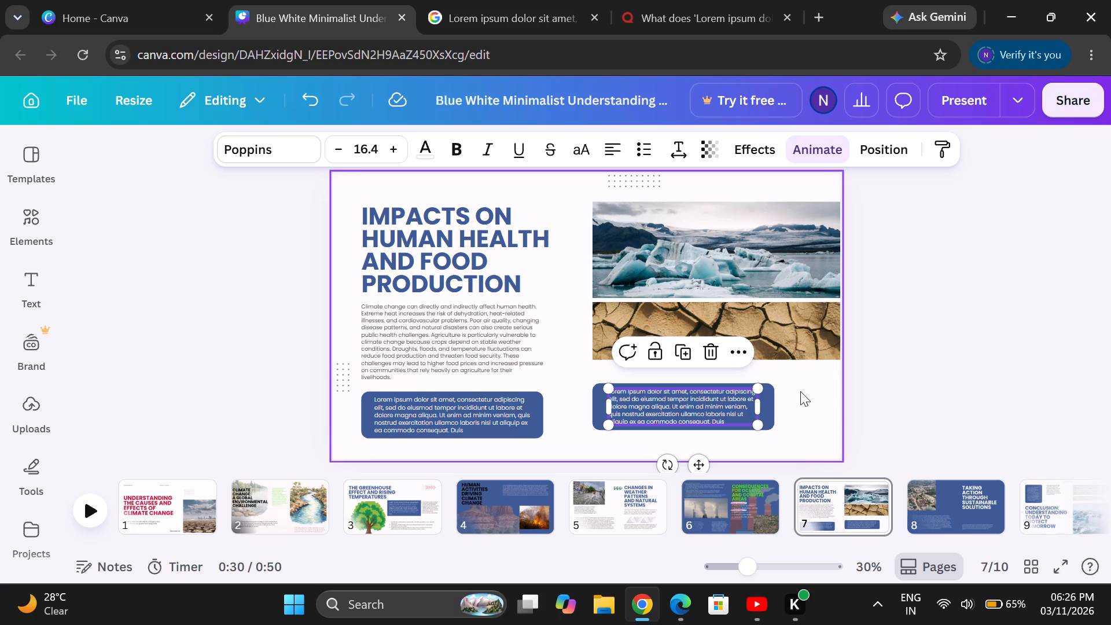
click(800, 391)
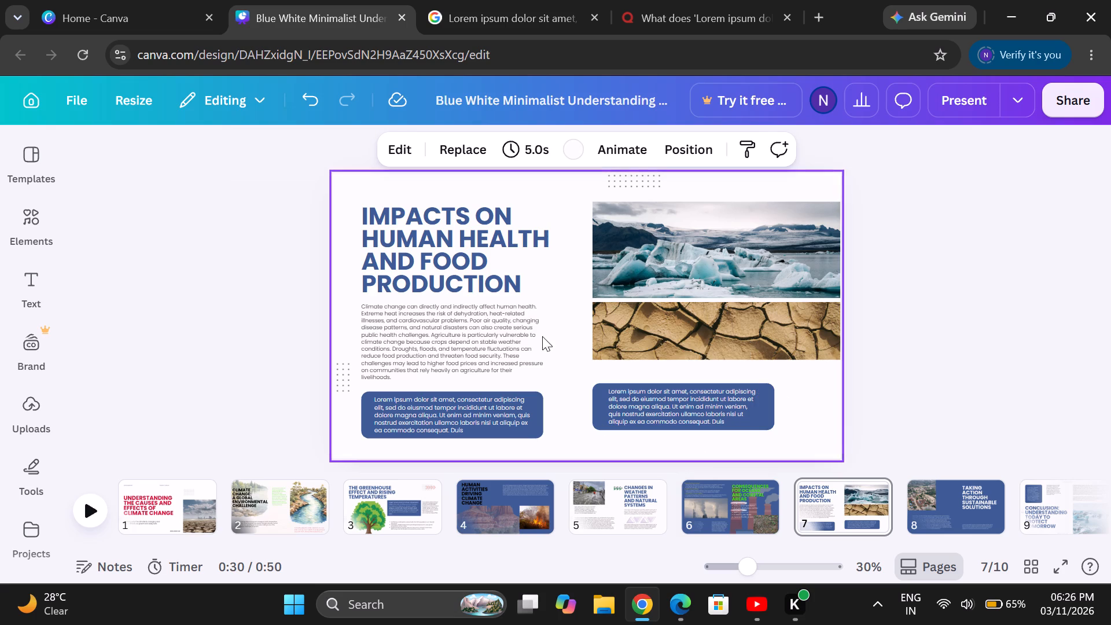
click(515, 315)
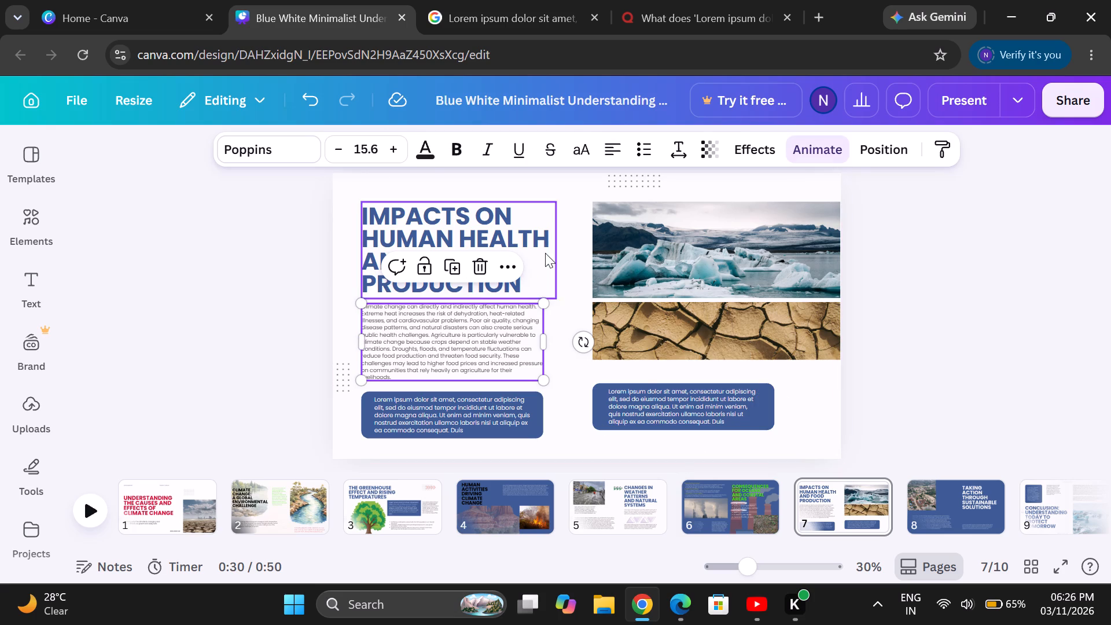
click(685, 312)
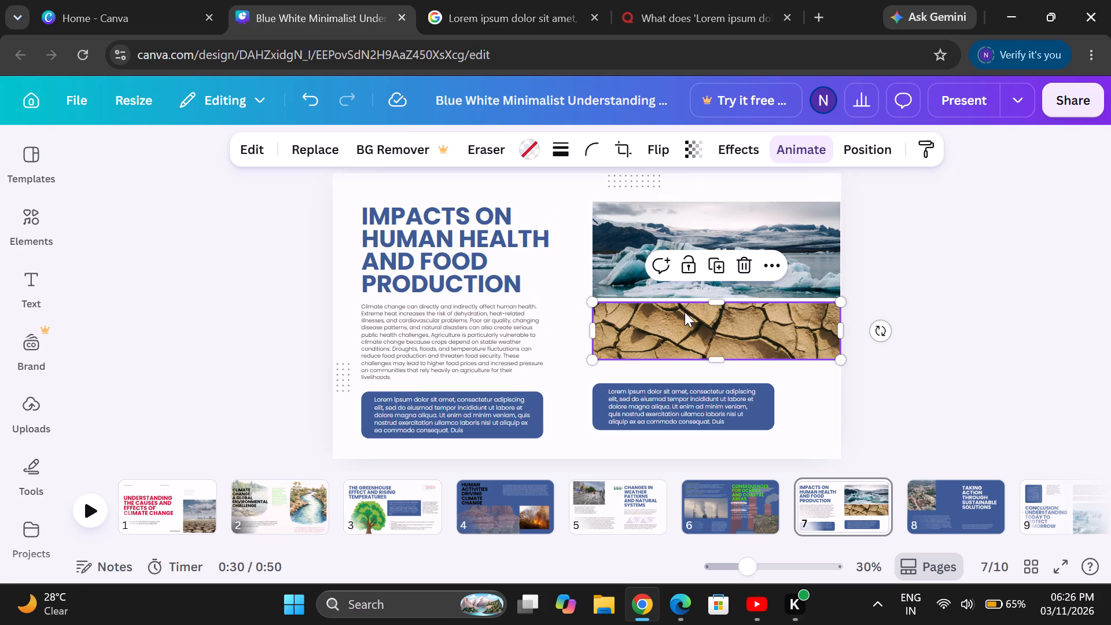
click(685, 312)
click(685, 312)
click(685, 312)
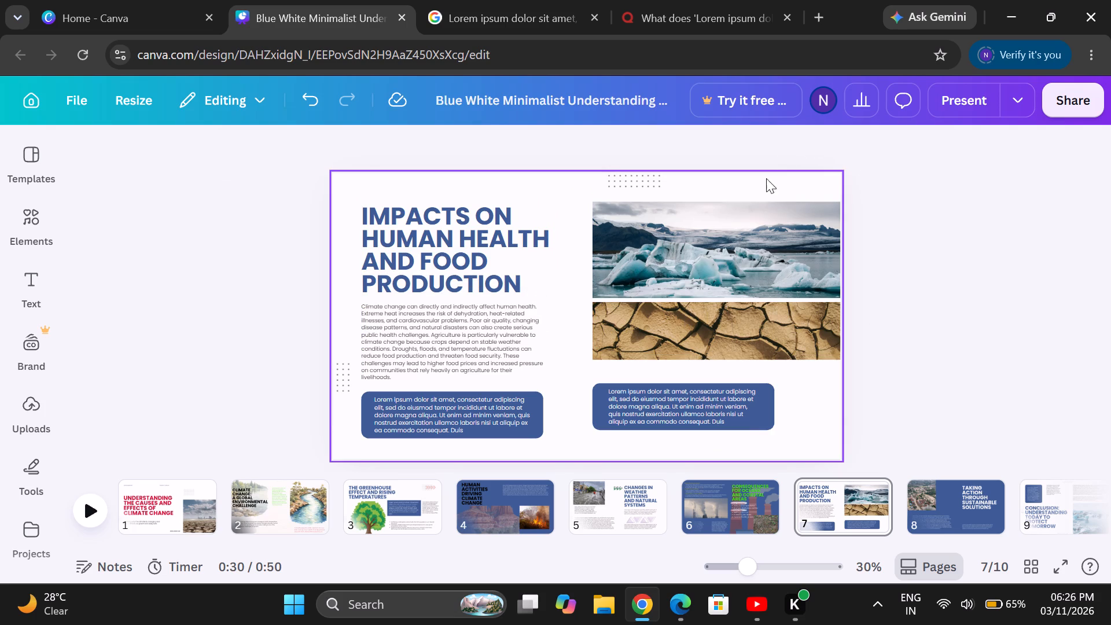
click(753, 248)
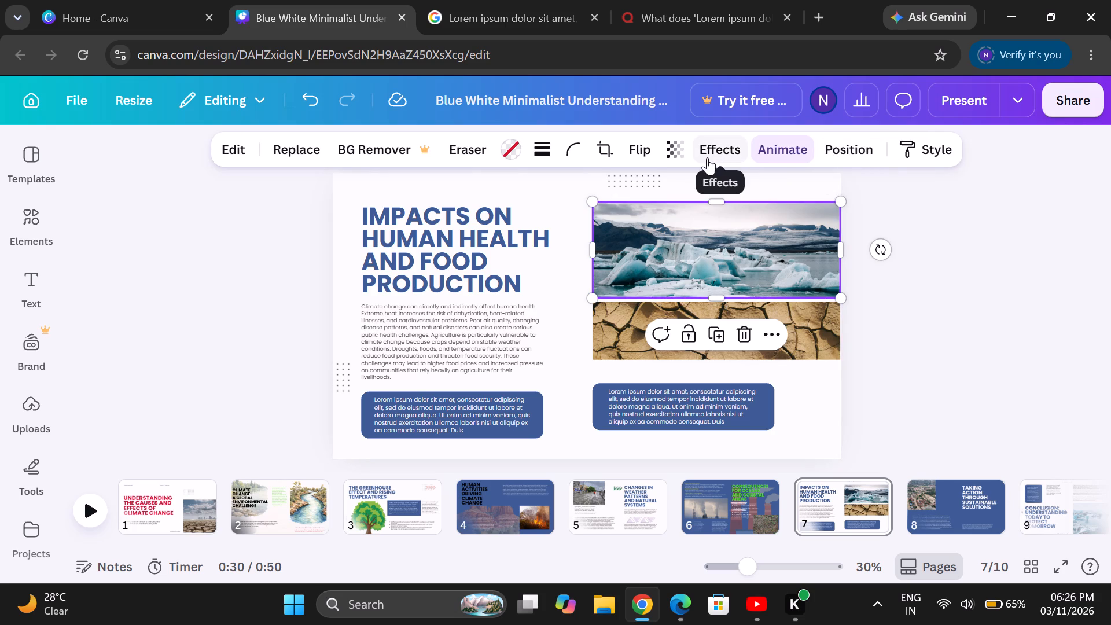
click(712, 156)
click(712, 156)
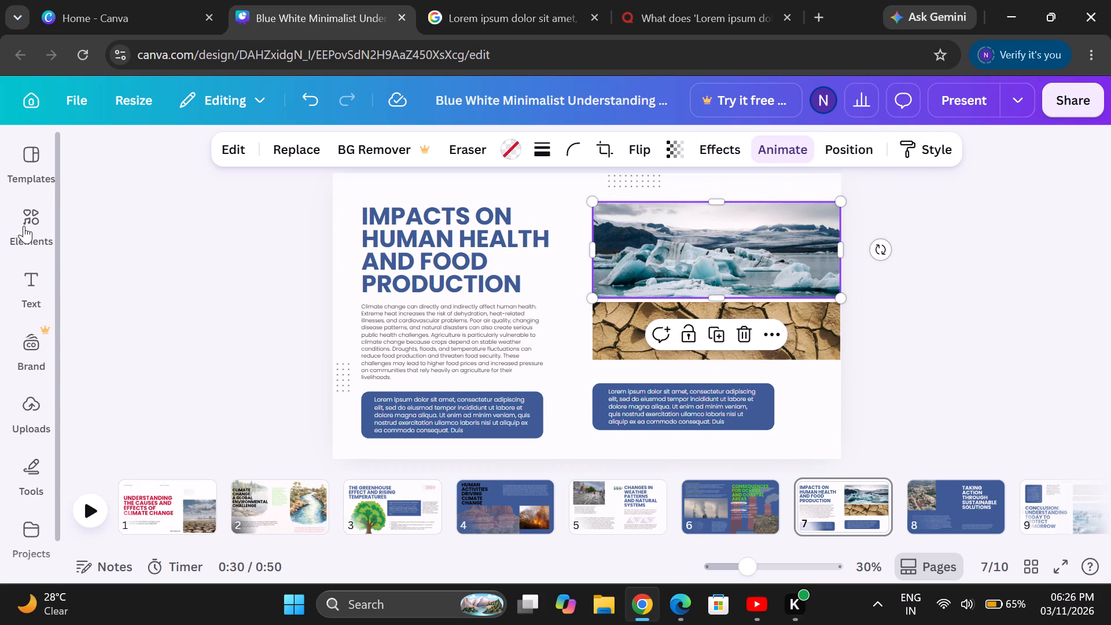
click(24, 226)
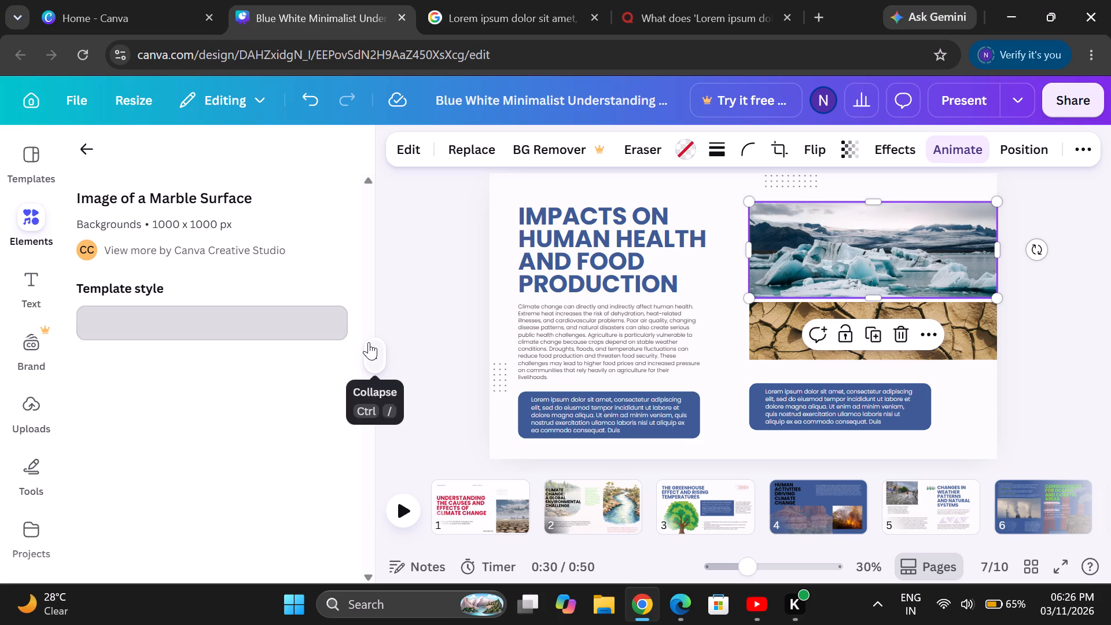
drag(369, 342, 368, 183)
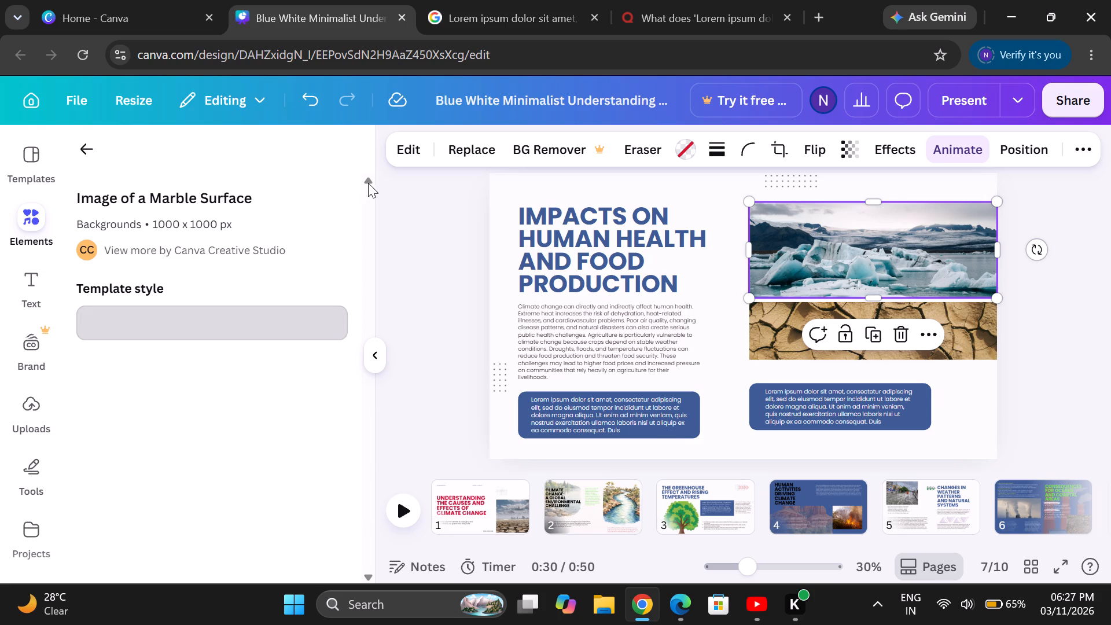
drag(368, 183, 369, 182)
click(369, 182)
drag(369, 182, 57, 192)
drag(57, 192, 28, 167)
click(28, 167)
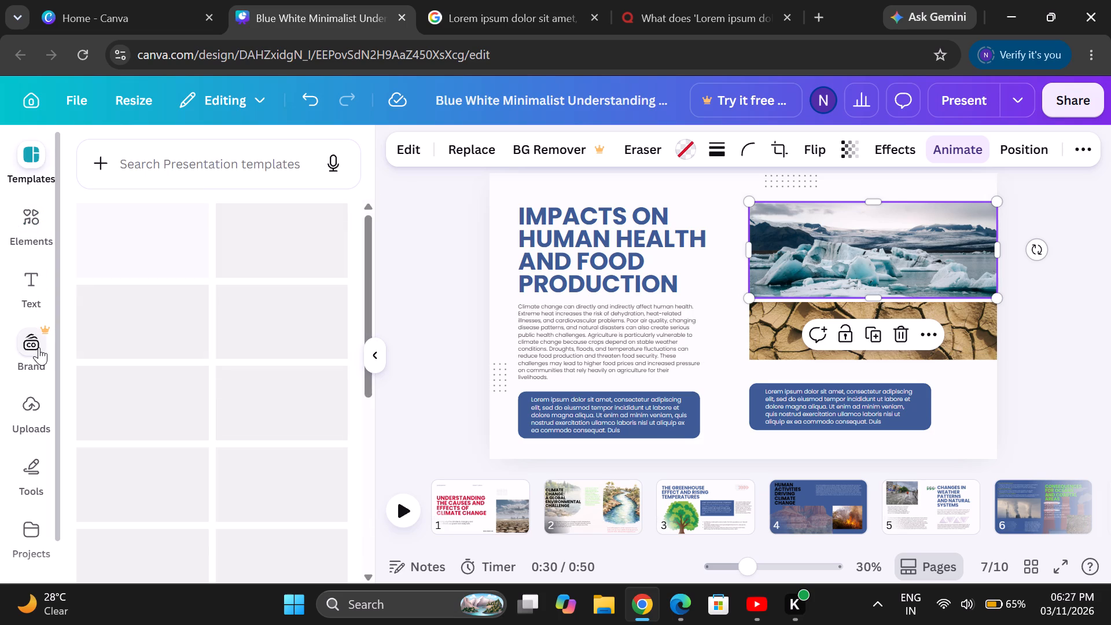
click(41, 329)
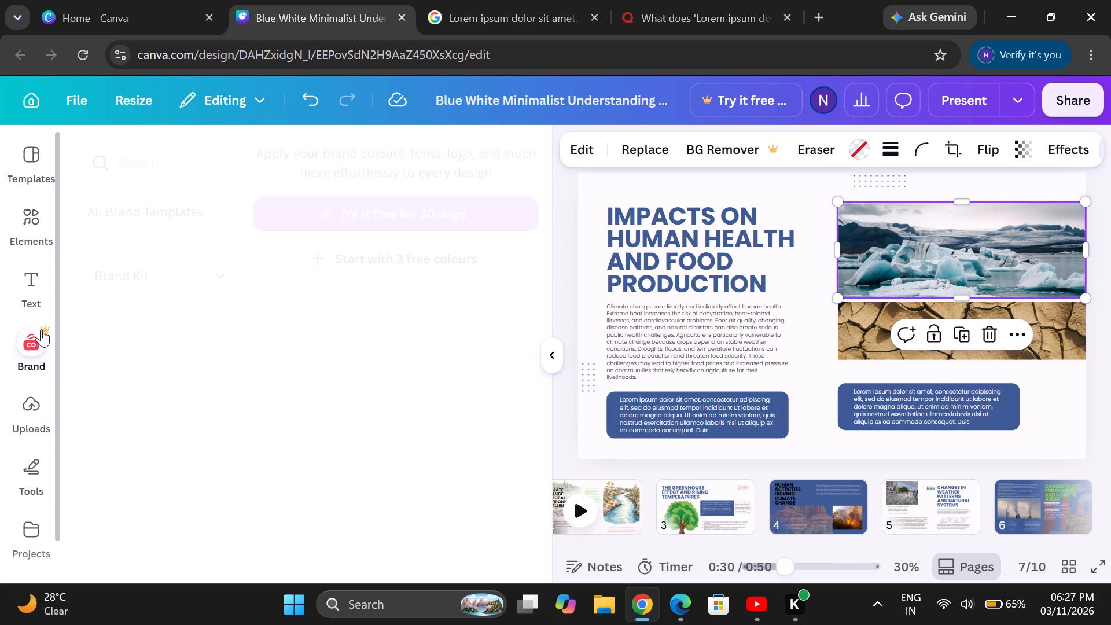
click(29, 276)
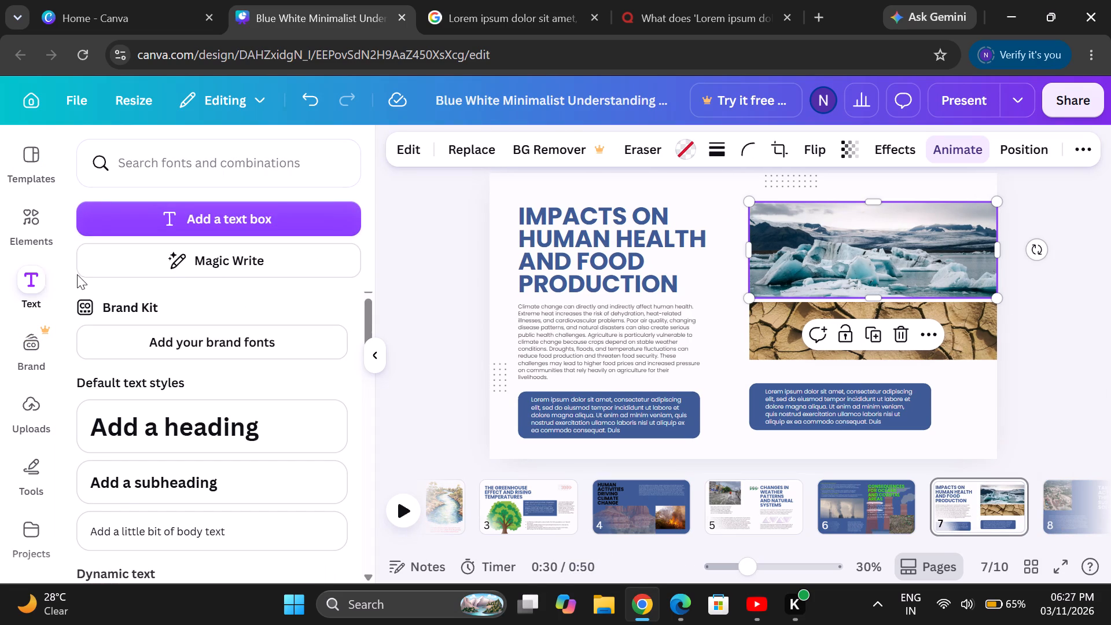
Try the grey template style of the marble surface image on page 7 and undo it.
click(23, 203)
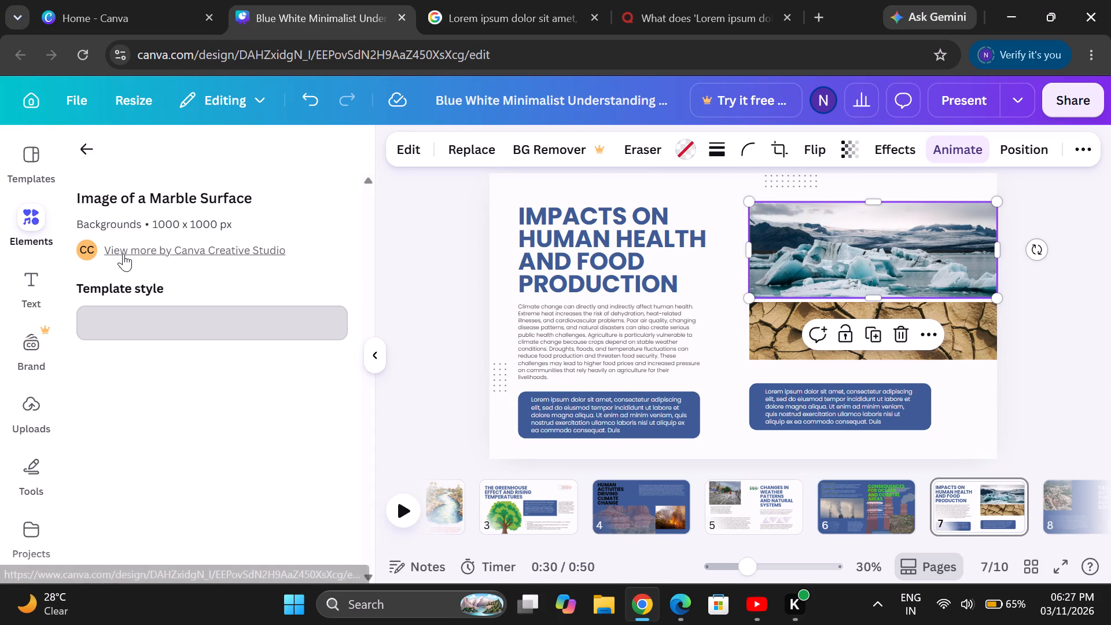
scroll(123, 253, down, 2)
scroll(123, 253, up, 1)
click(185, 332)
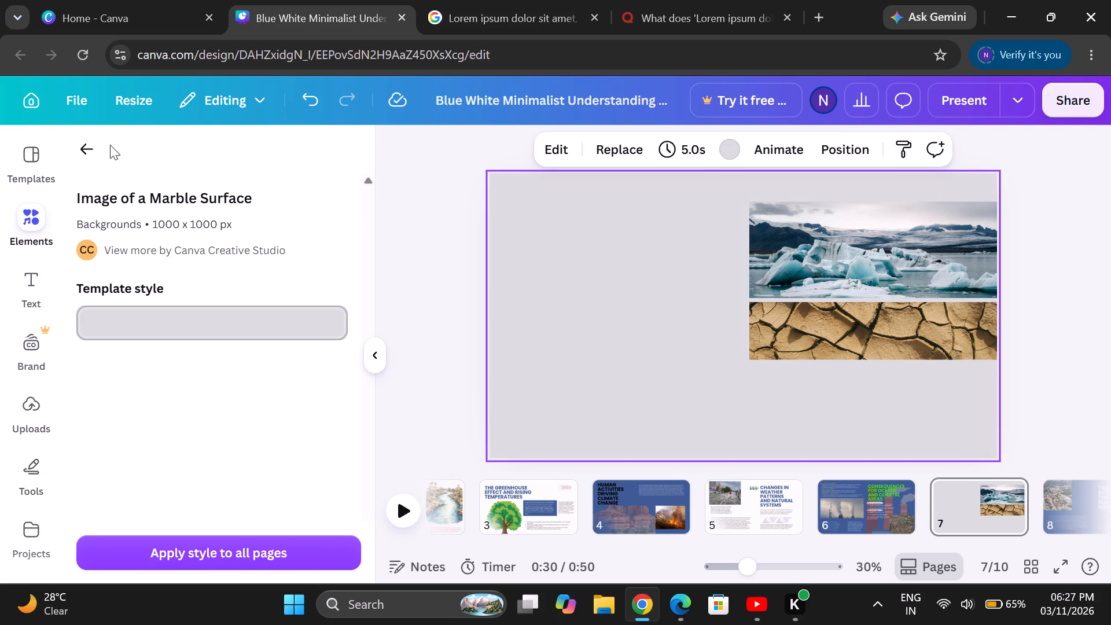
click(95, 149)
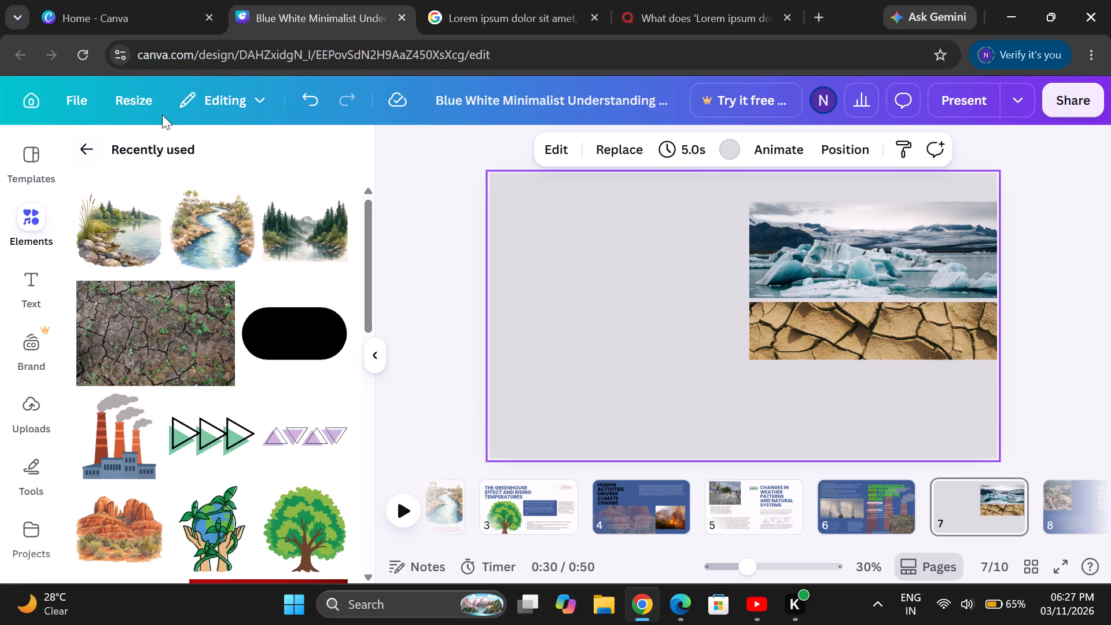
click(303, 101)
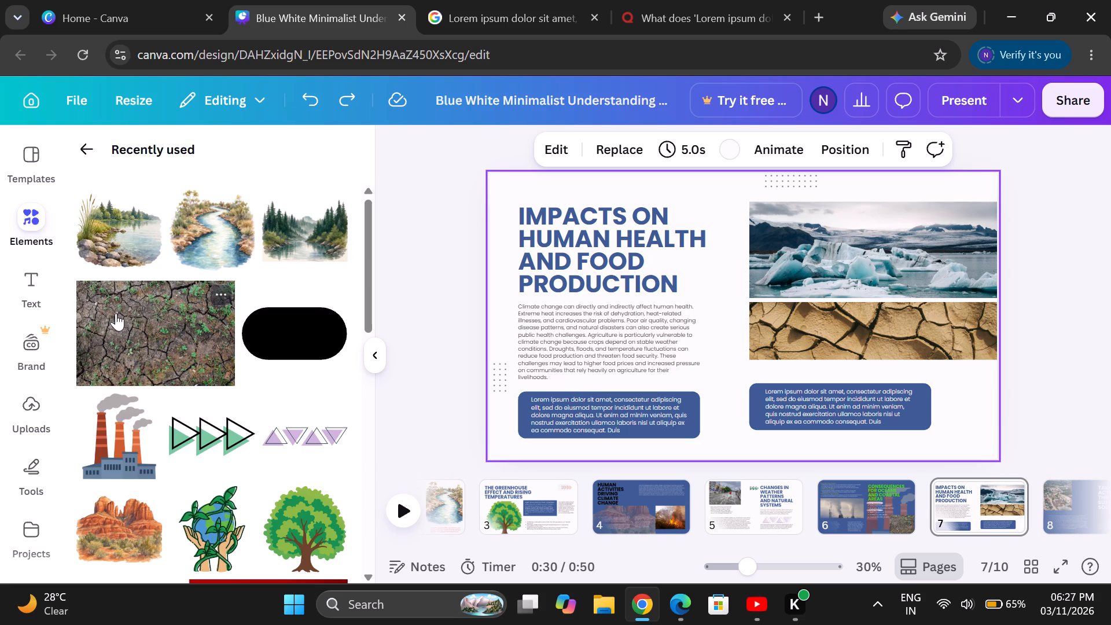
Add two copies of the recommended orange angular graphic to page 7 and place one in the page's bottom-left corner.
click(85, 150)
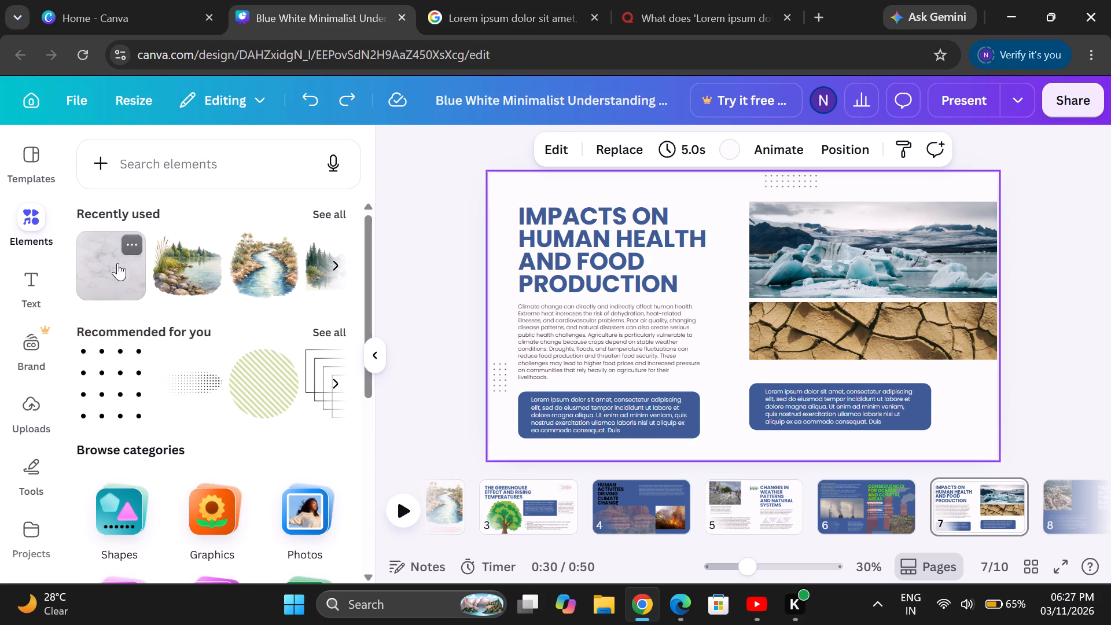
scroll(150, 344, down, 1)
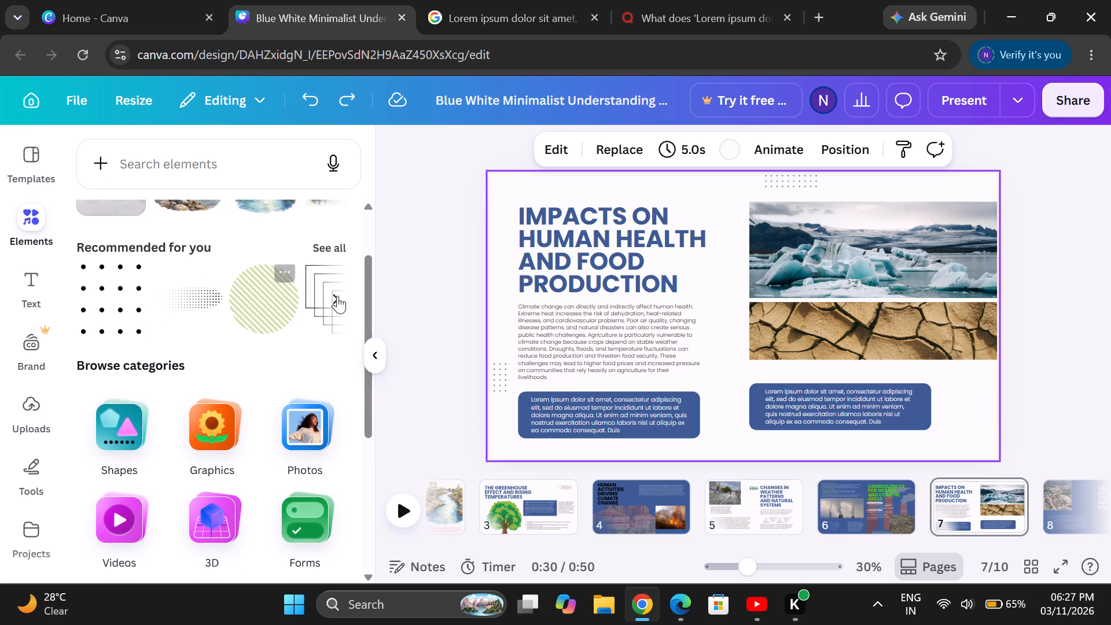
double_click(341, 297)
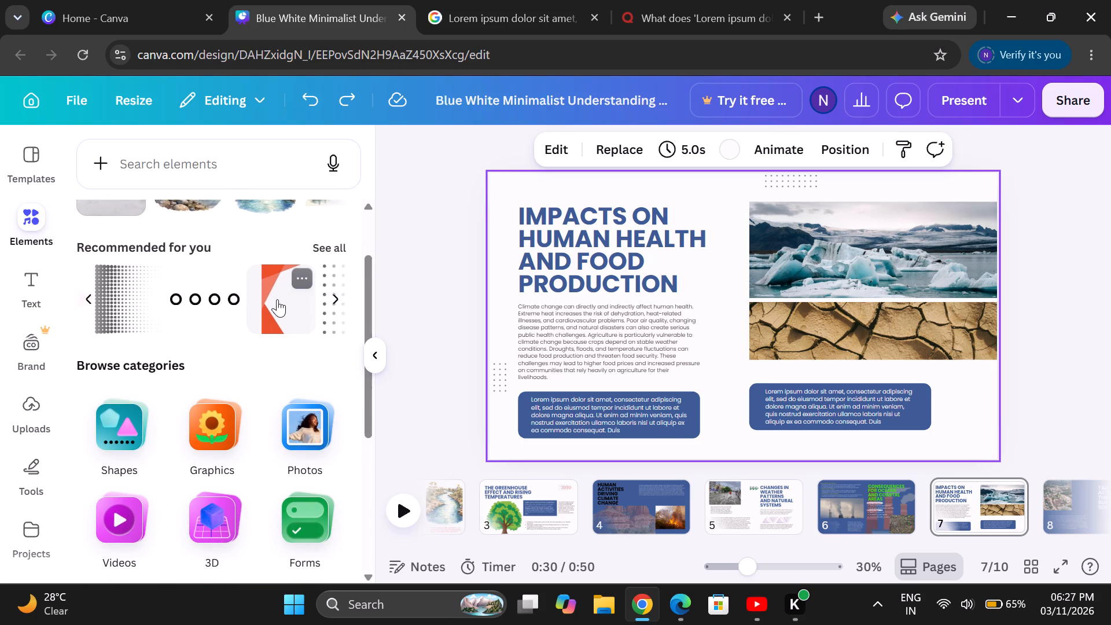
double_click(270, 303)
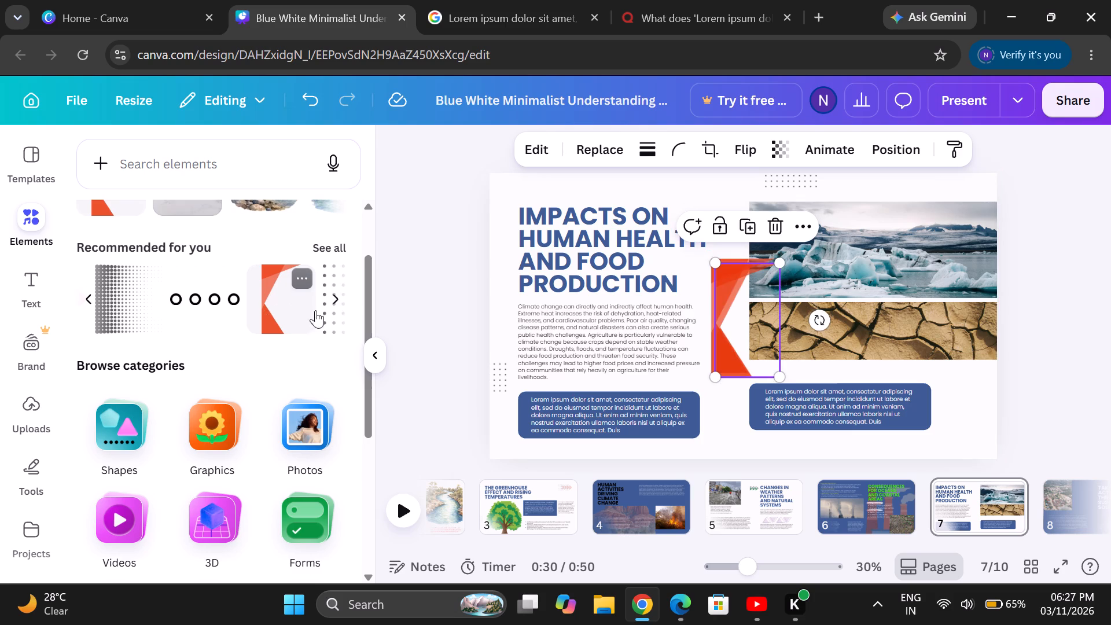
drag(757, 334, 639, 372)
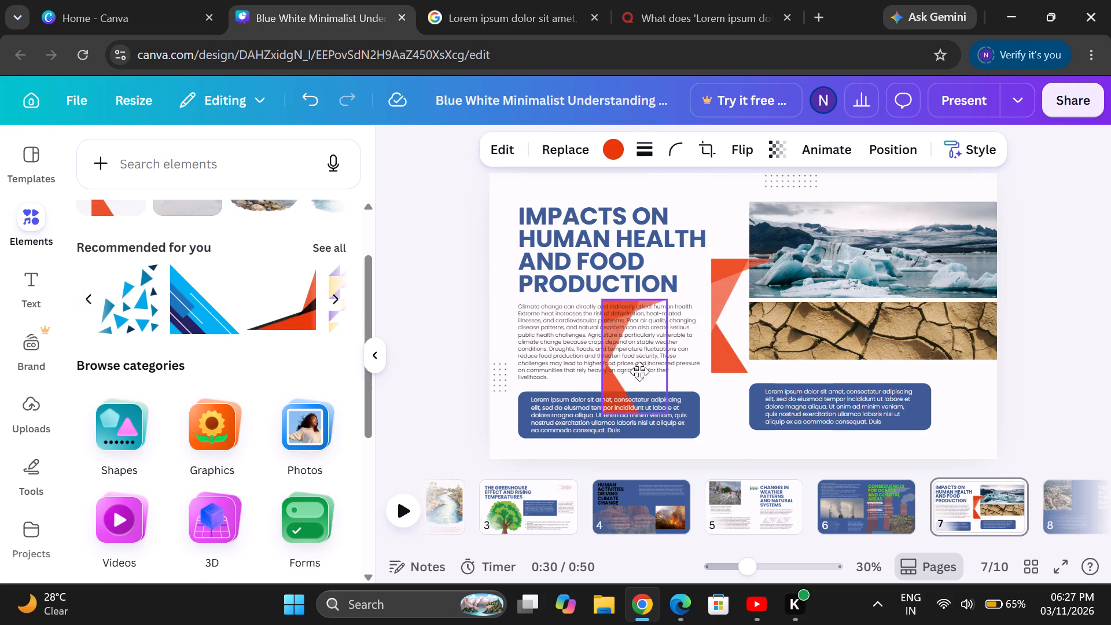
drag(639, 372, 532, 414)
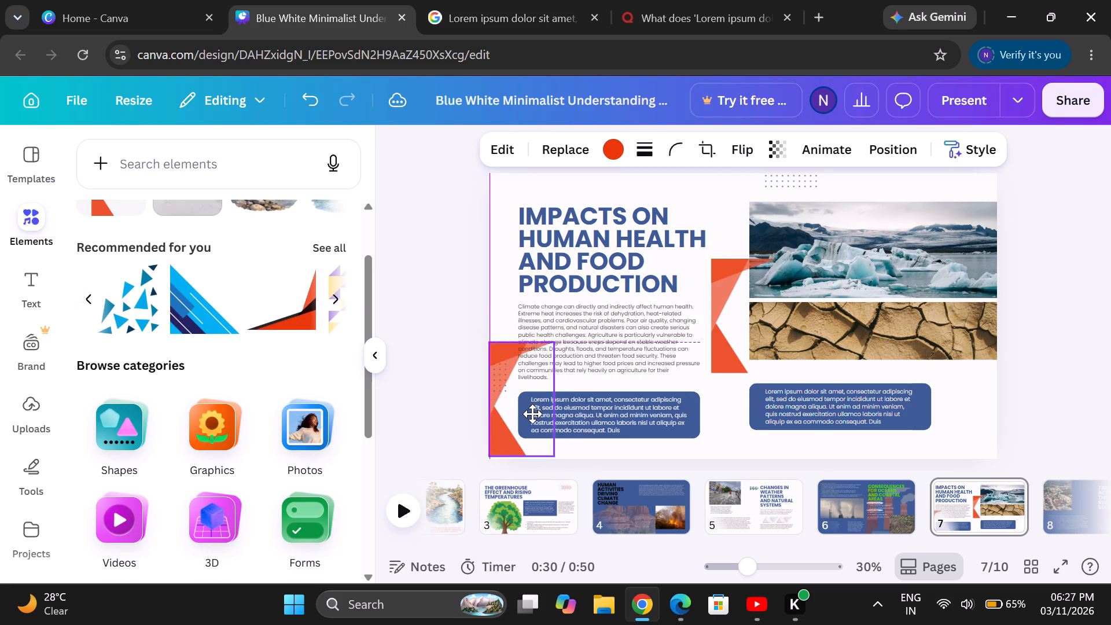
drag(532, 414, 532, 416)
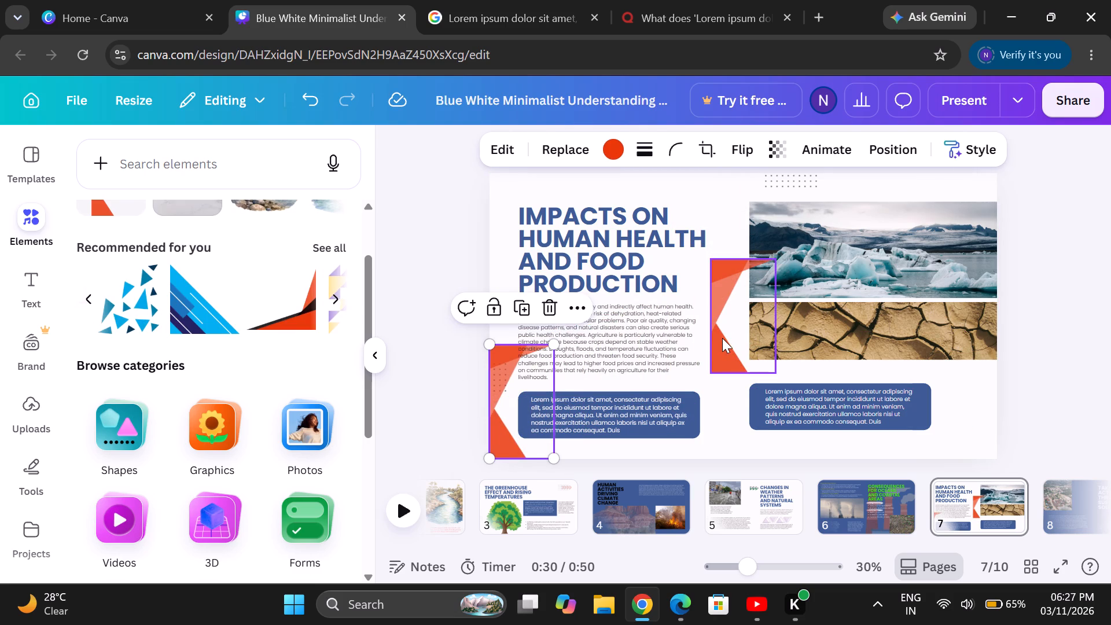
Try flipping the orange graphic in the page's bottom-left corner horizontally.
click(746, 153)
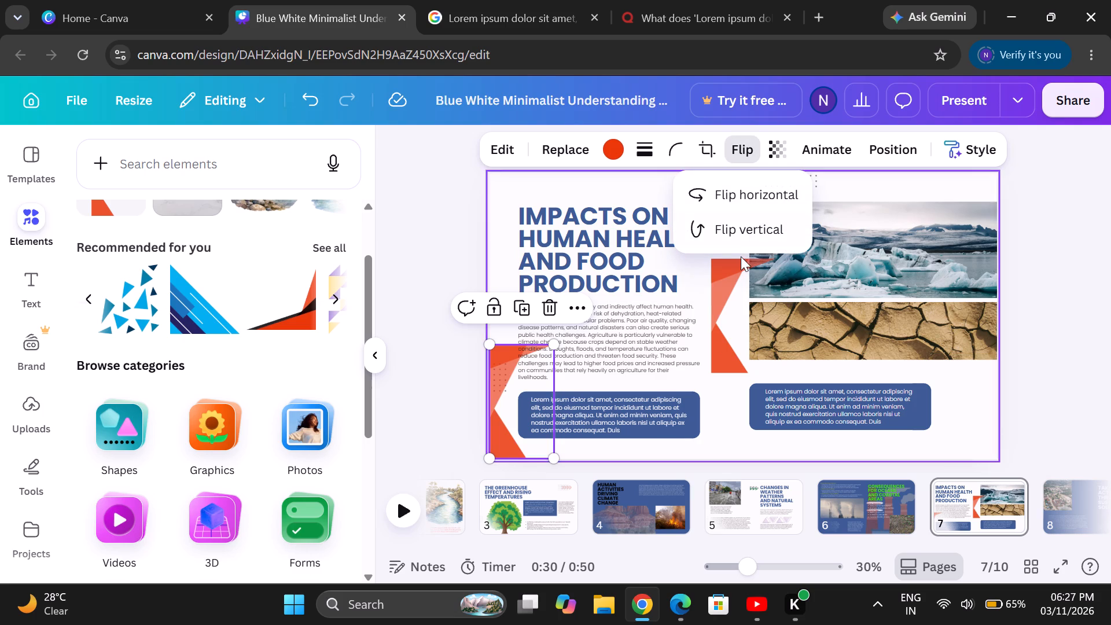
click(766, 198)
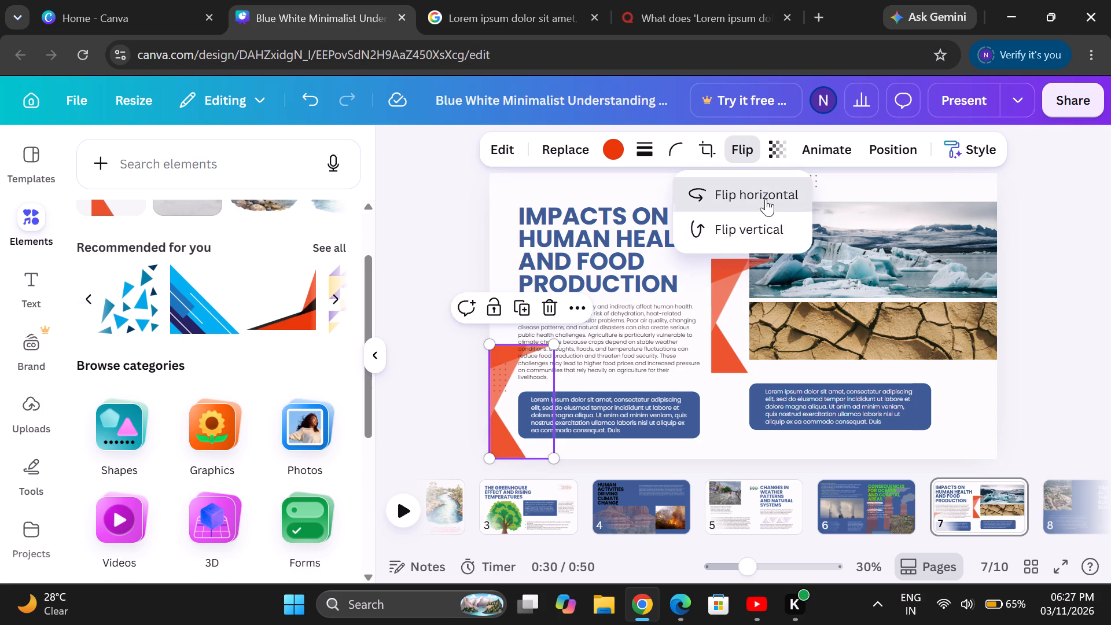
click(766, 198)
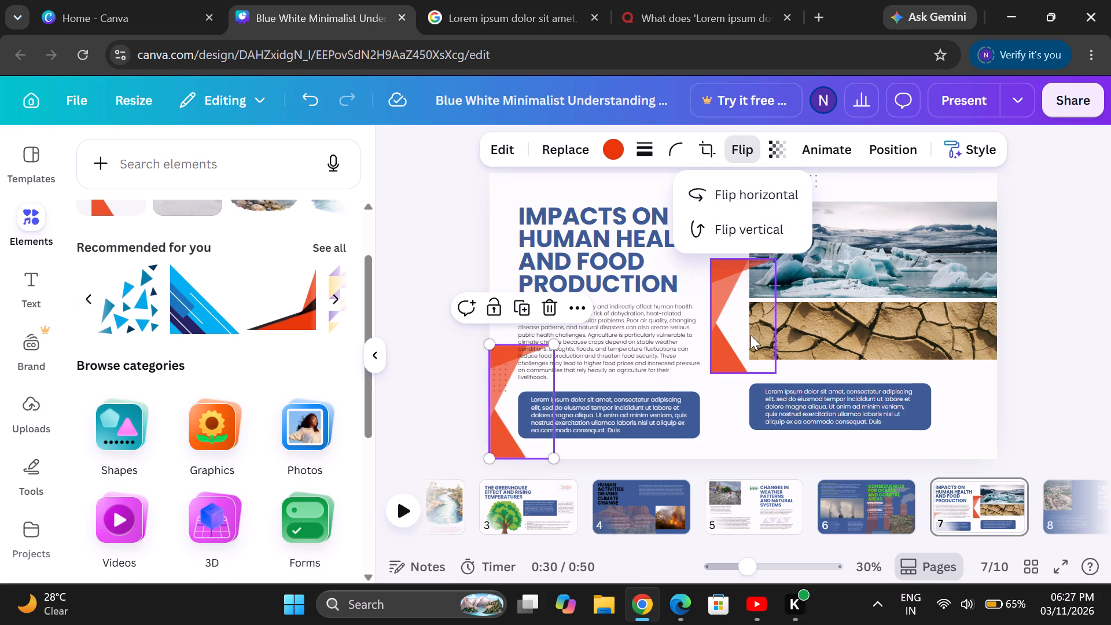
Flip the second orange angular graphic horizontally and place it in page 7's top-right corner.
click(751, 335)
drag(751, 335, 745, 244)
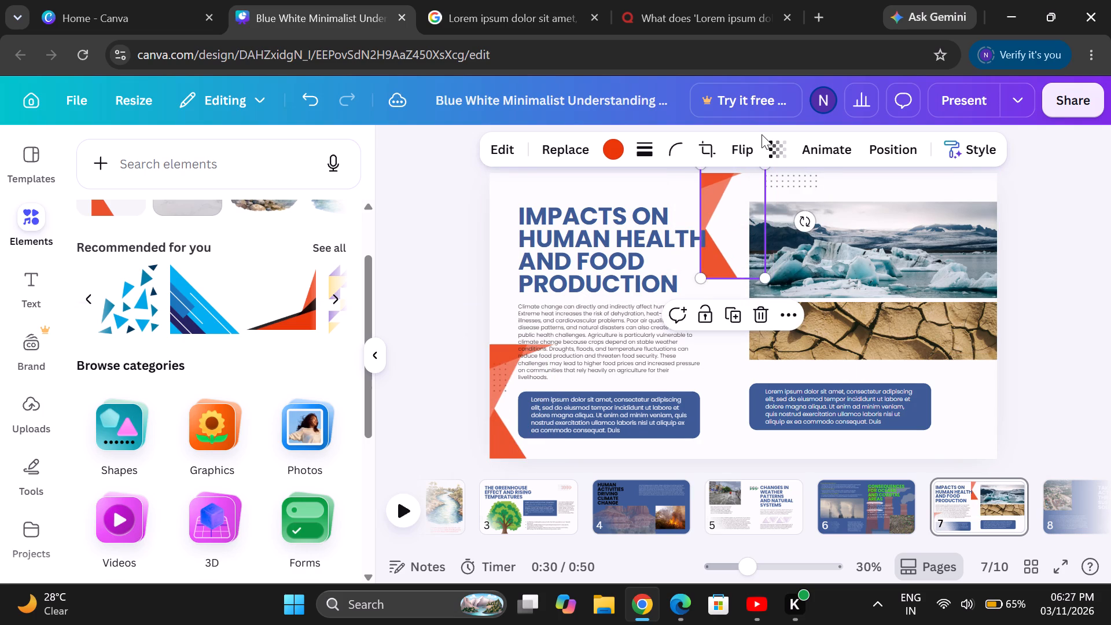
click(748, 152)
click(733, 199)
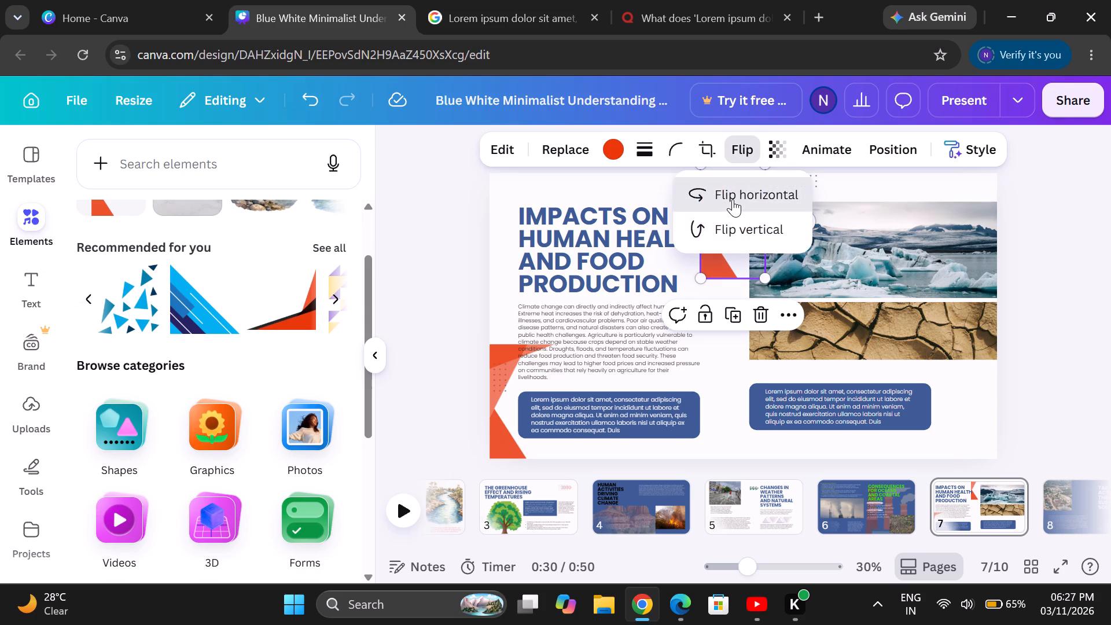
click(727, 381)
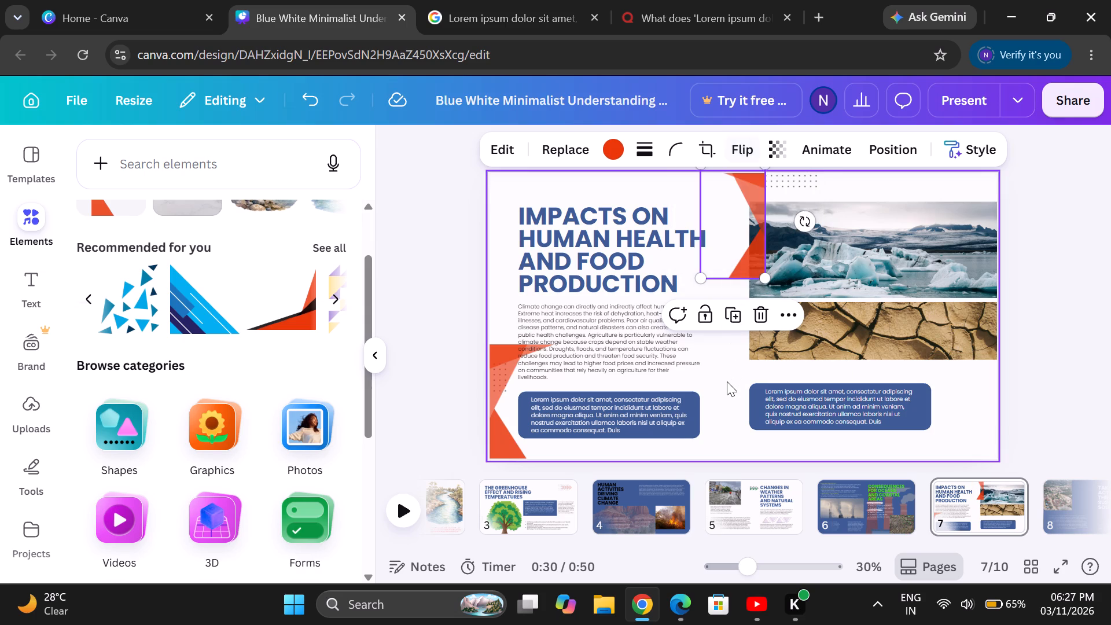
drag(754, 199, 907, 192)
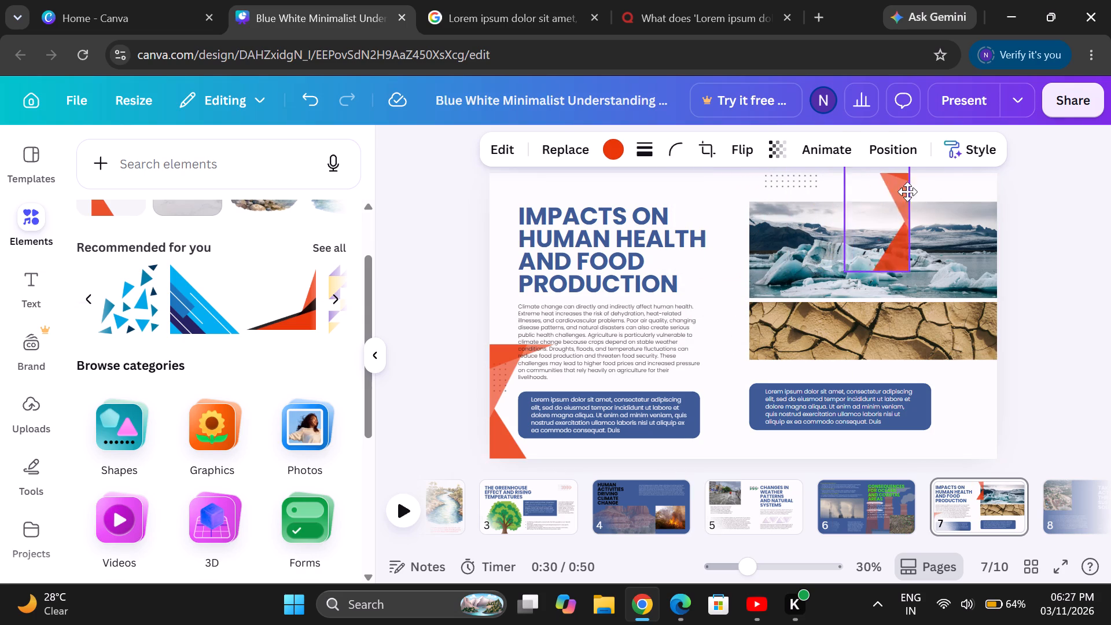
drag(907, 192, 985, 191)
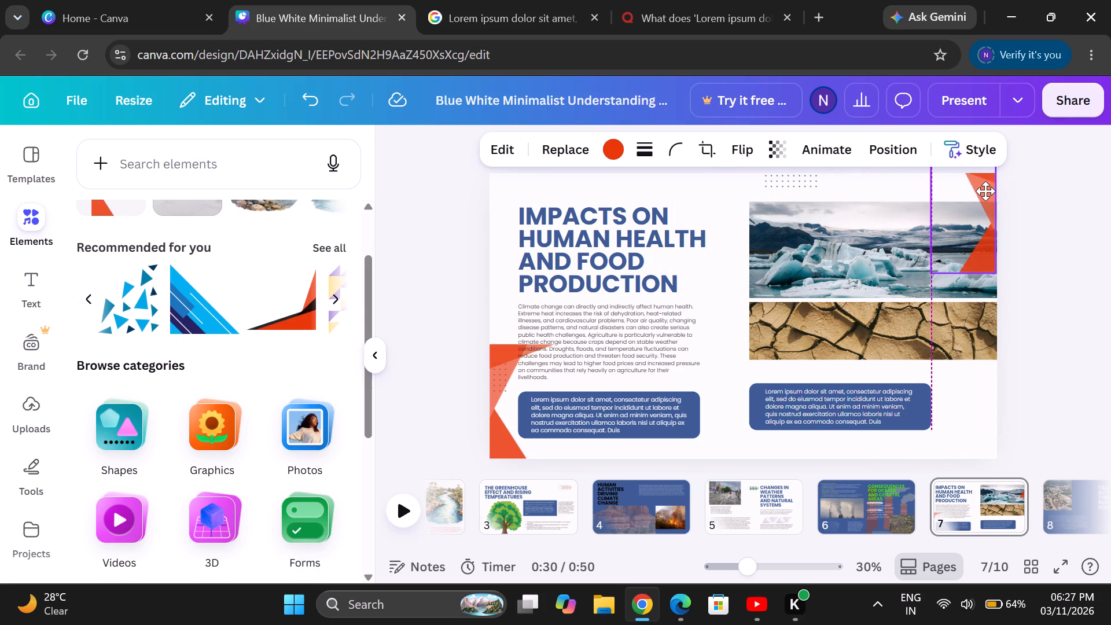
drag(985, 191, 988, 192)
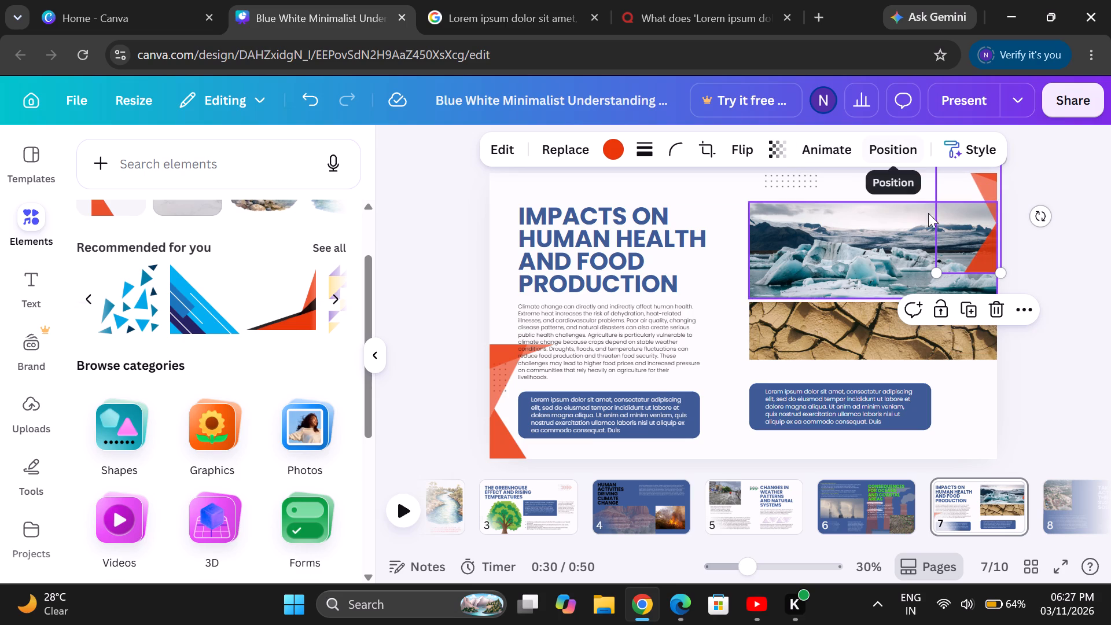
Send the orange graphic in page 7's top-right corner backward, behind the glacier photo.
click(1021, 310)
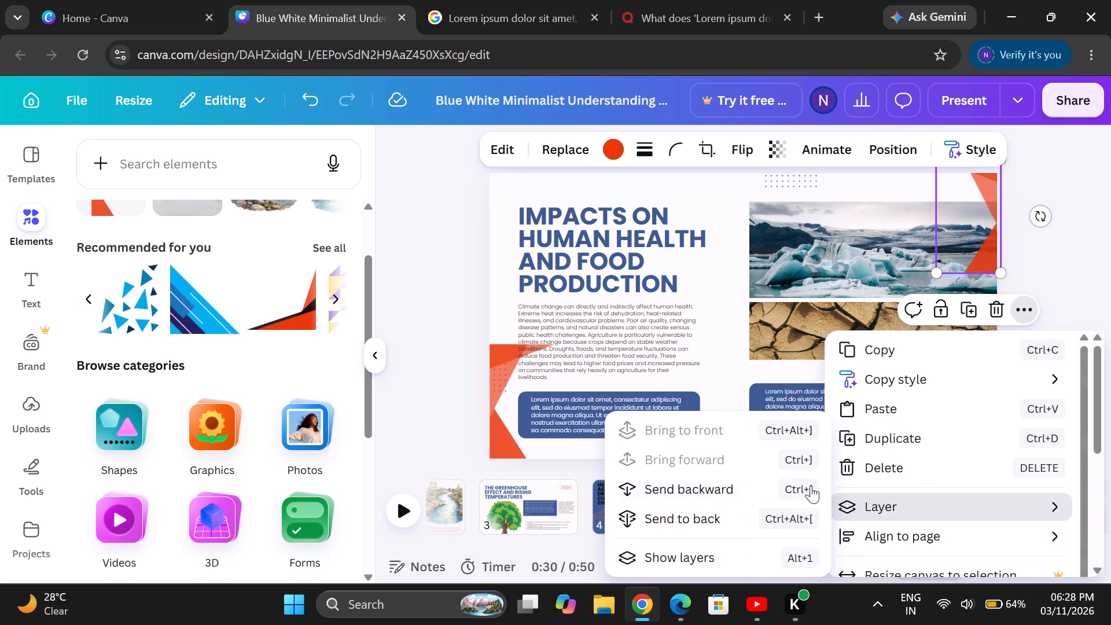
click(783, 491)
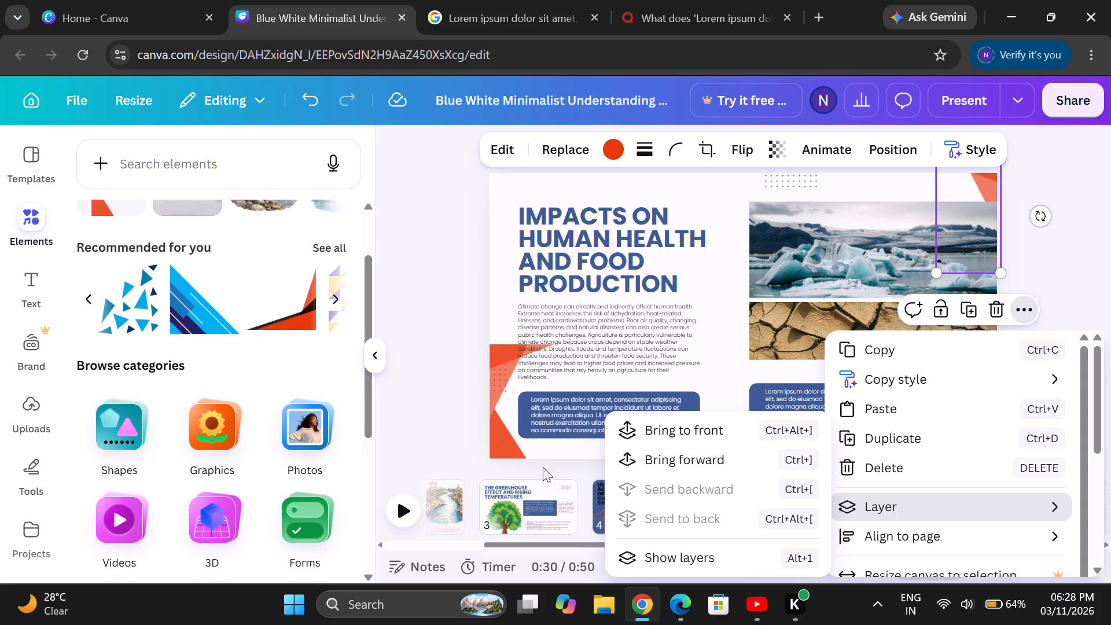
Send the body paragraph below page 7's heading one layer backward.
click(525, 413)
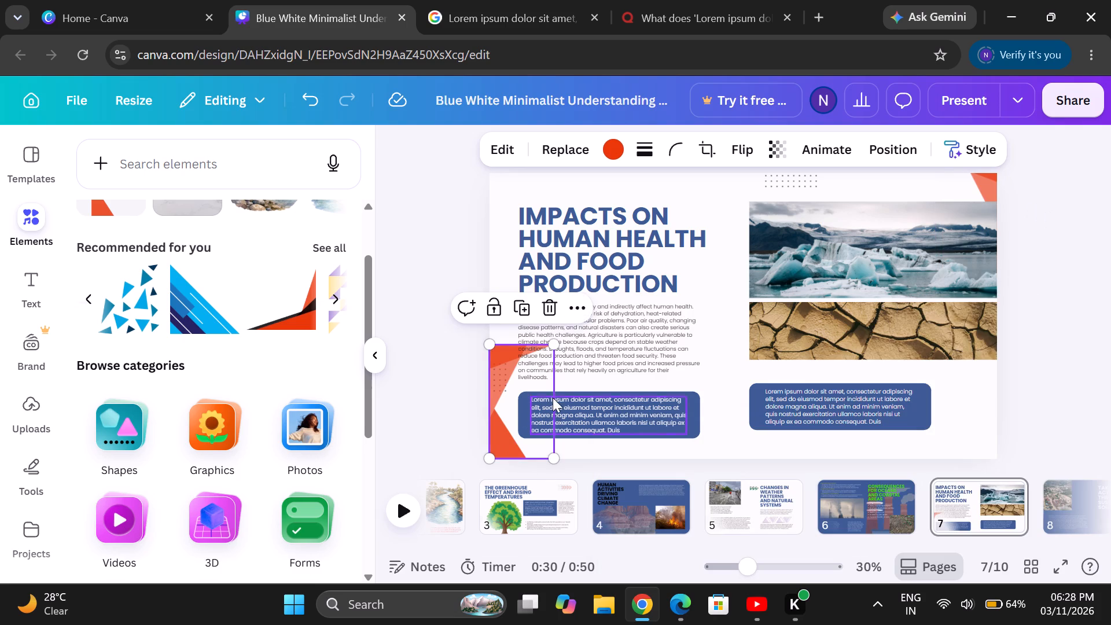
click(637, 355)
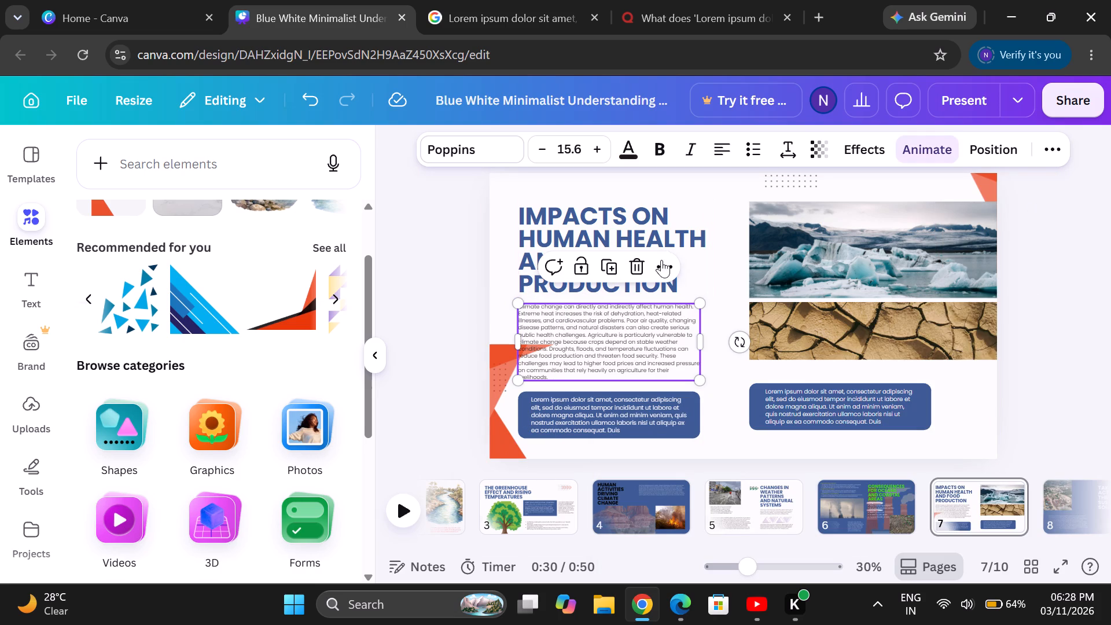
click(661, 262)
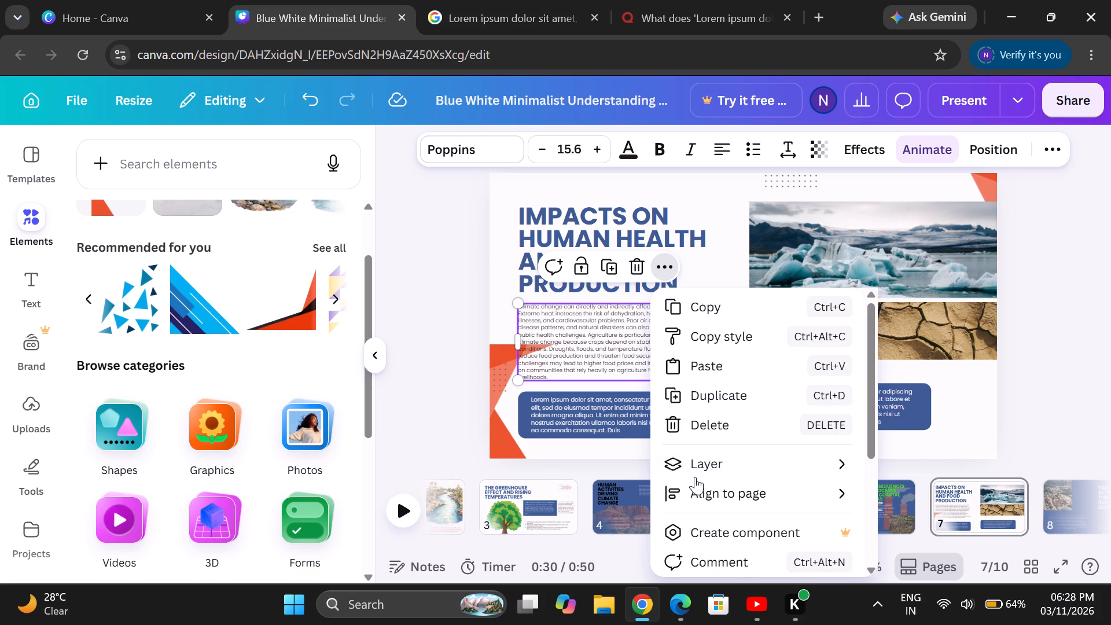
click(695, 477)
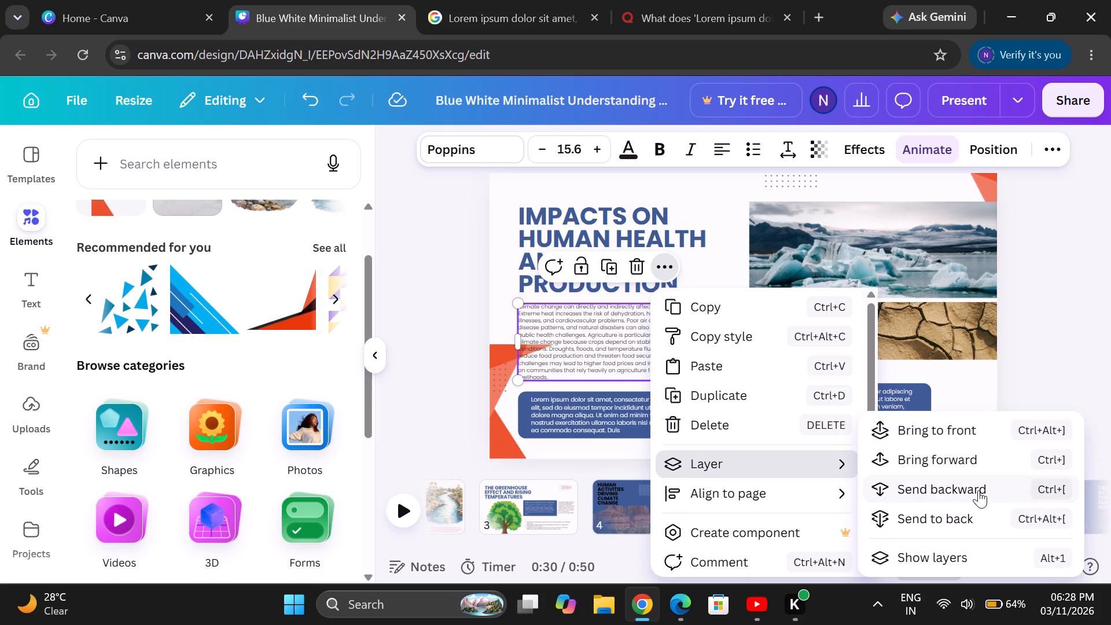
click(978, 490)
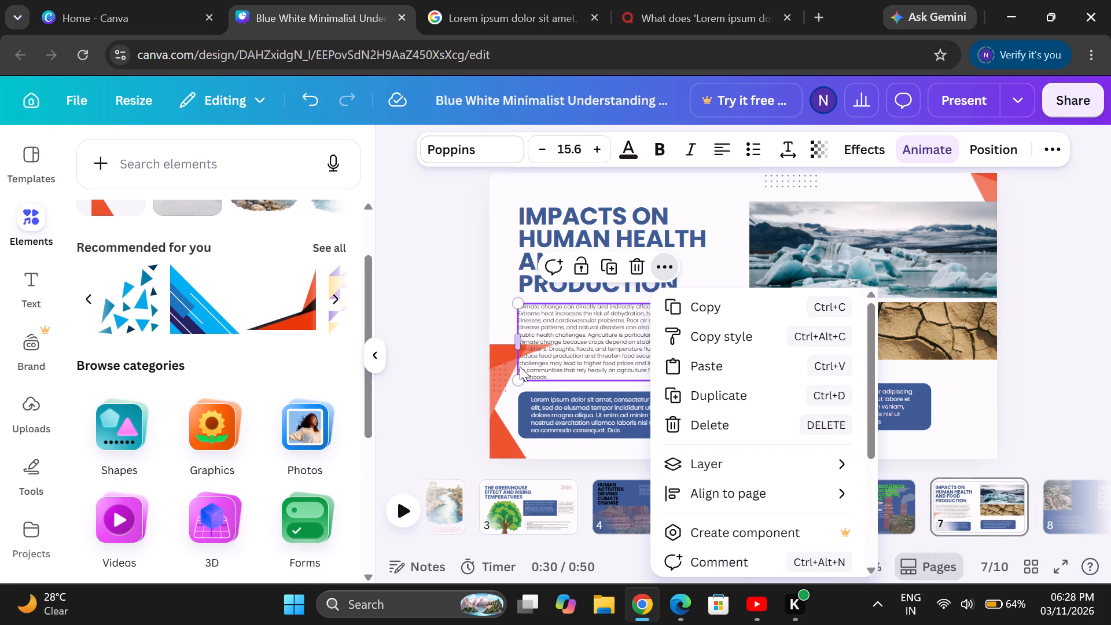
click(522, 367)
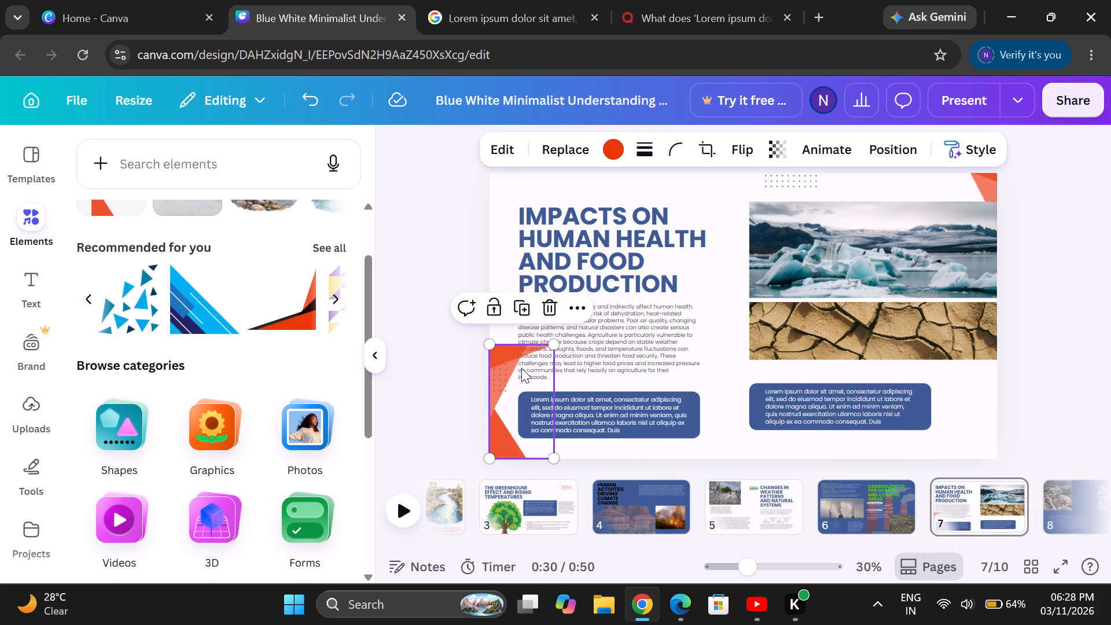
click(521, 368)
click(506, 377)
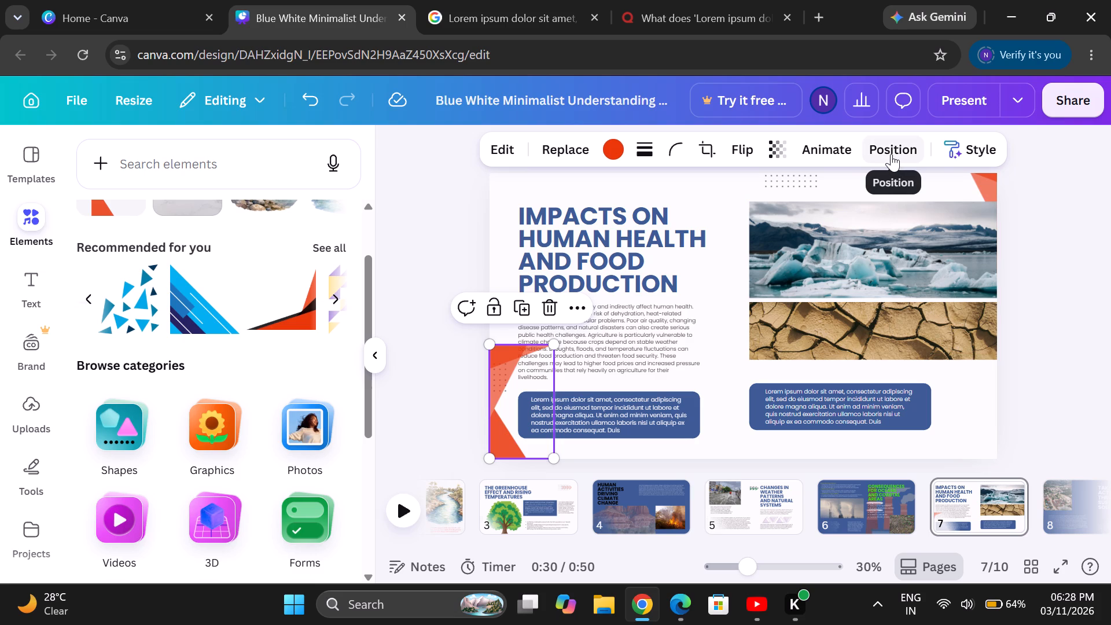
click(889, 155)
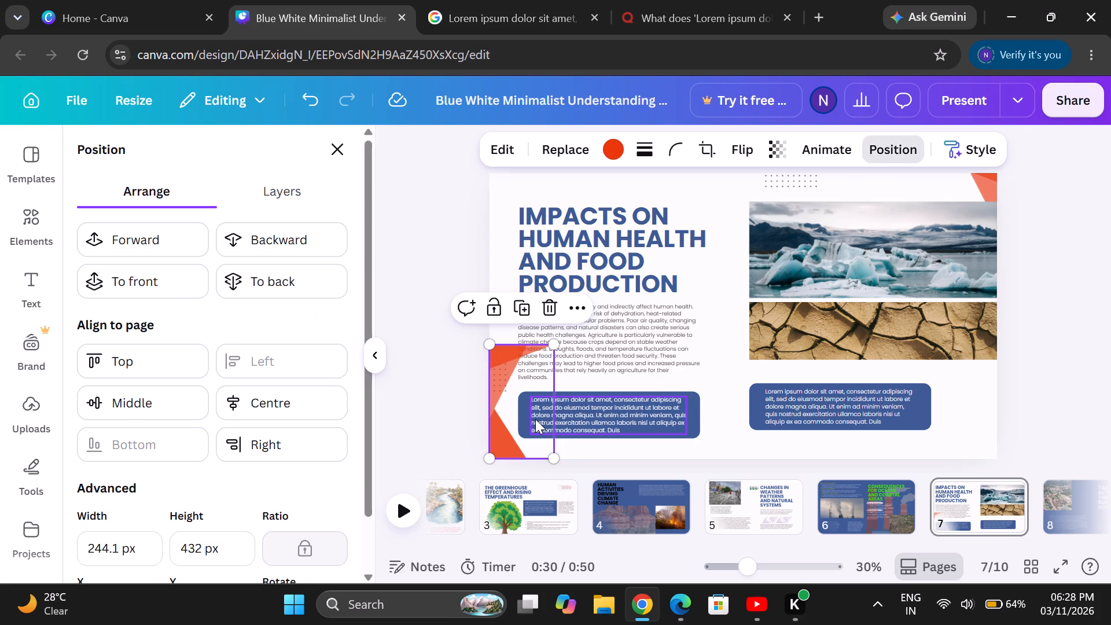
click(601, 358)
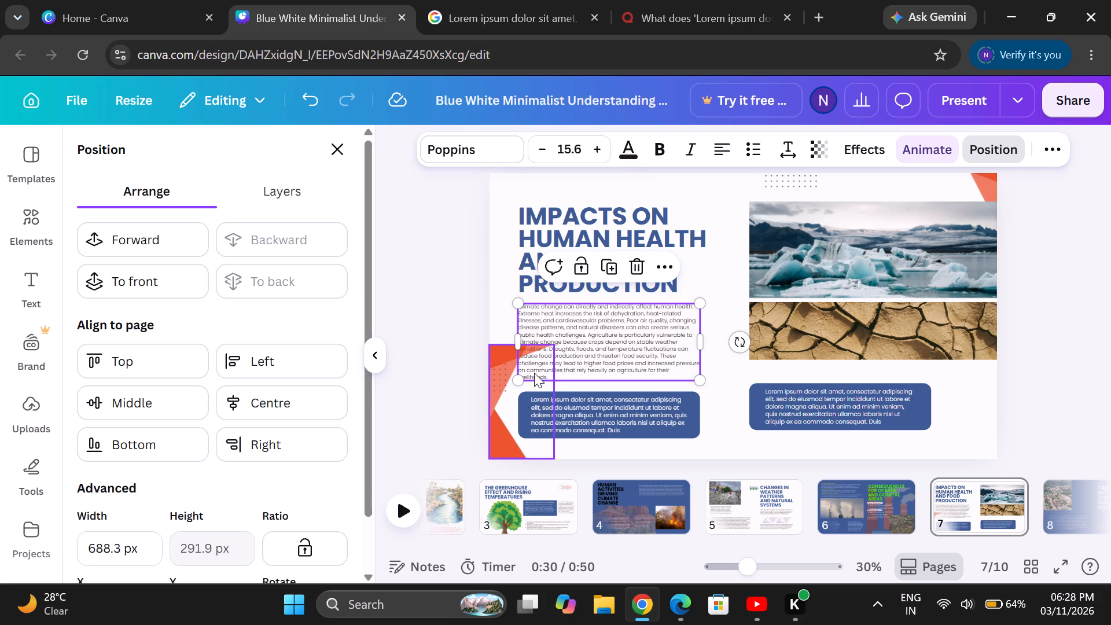
Set the transparency of the orange graphic in page 7's bottom-left corner to 80.
click(505, 408)
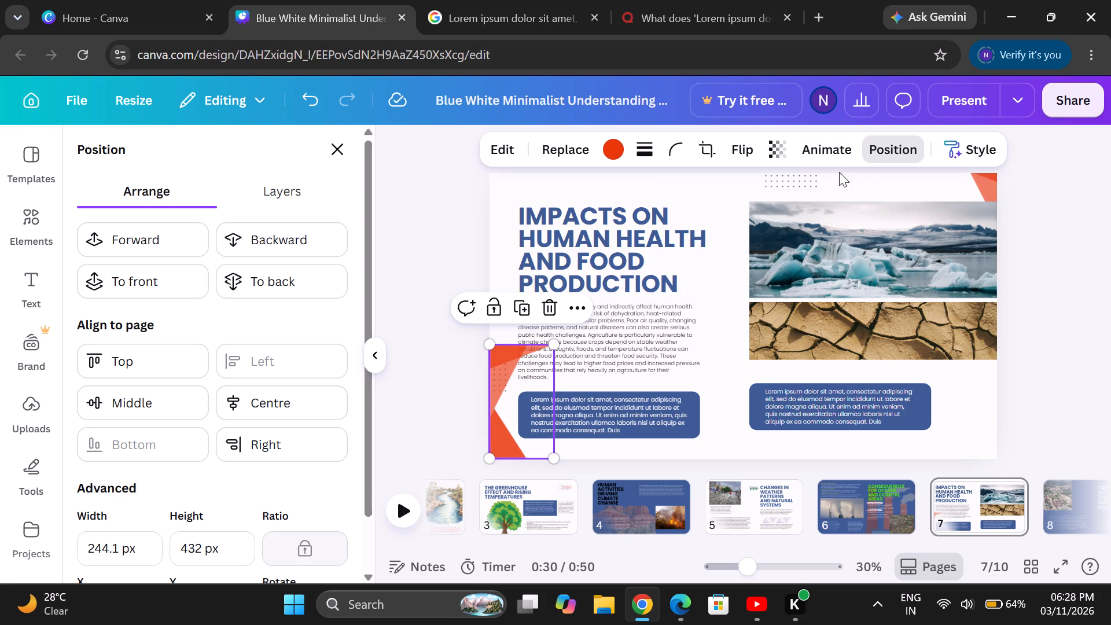
click(775, 160)
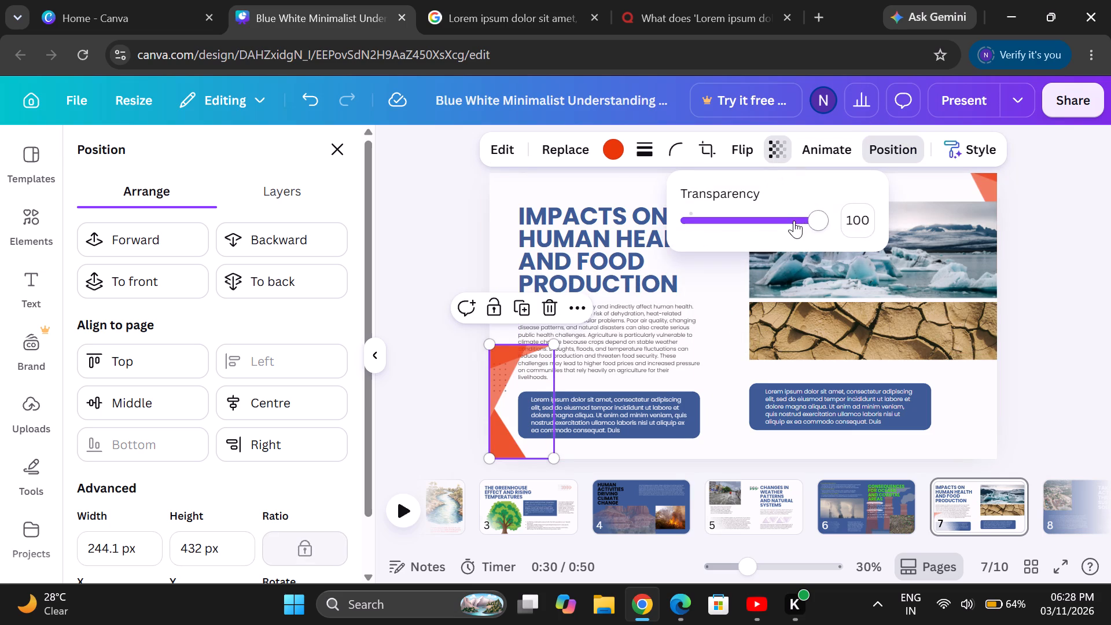
click(794, 220)
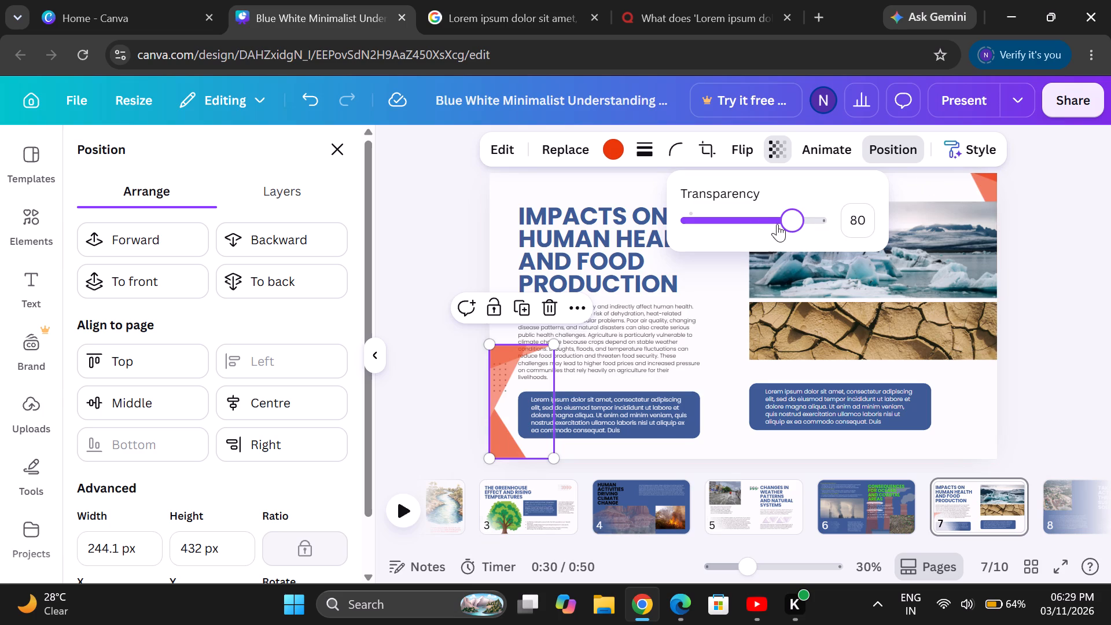
click(778, 224)
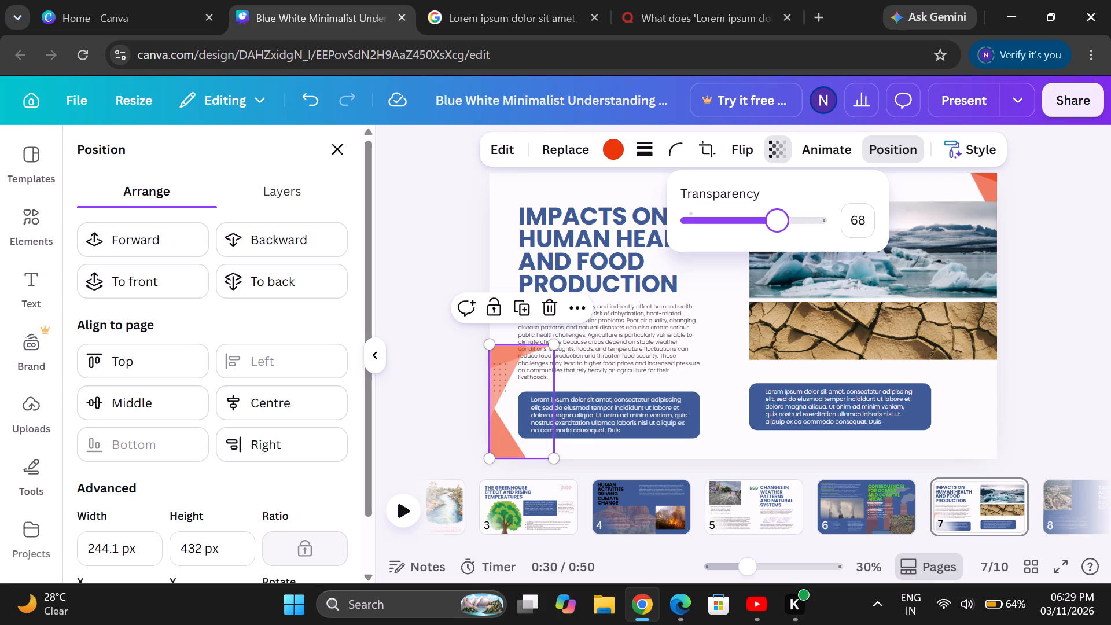
click(793, 222)
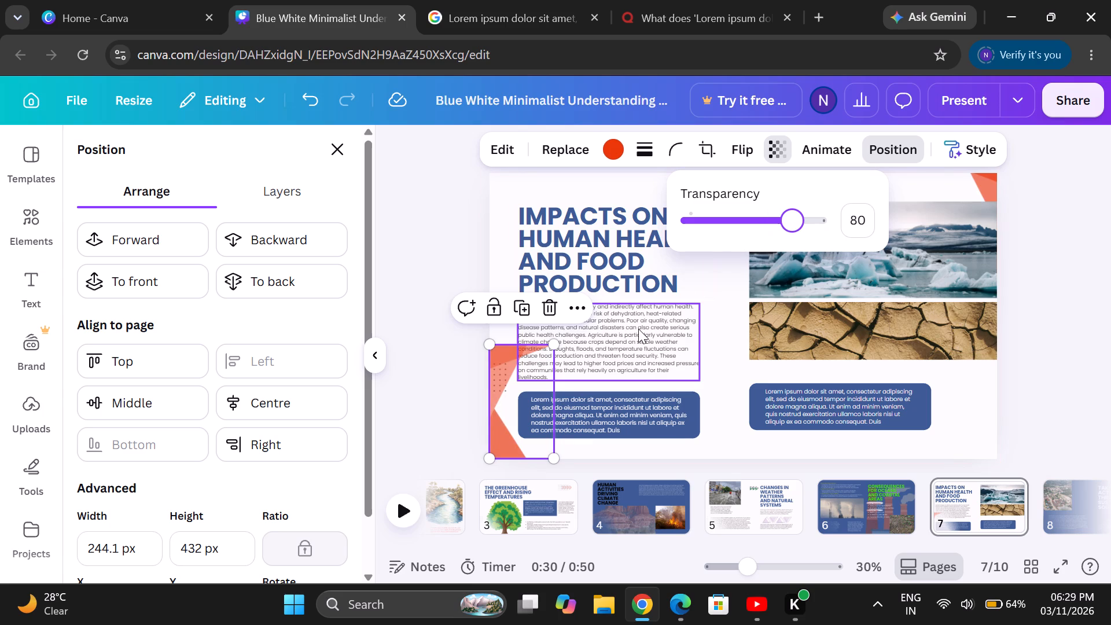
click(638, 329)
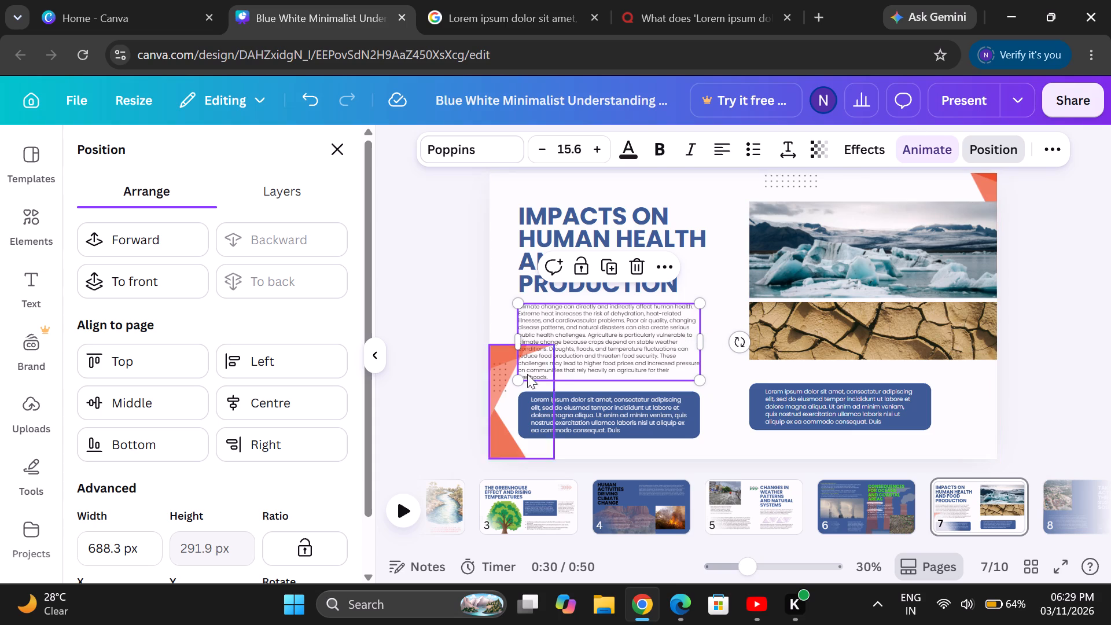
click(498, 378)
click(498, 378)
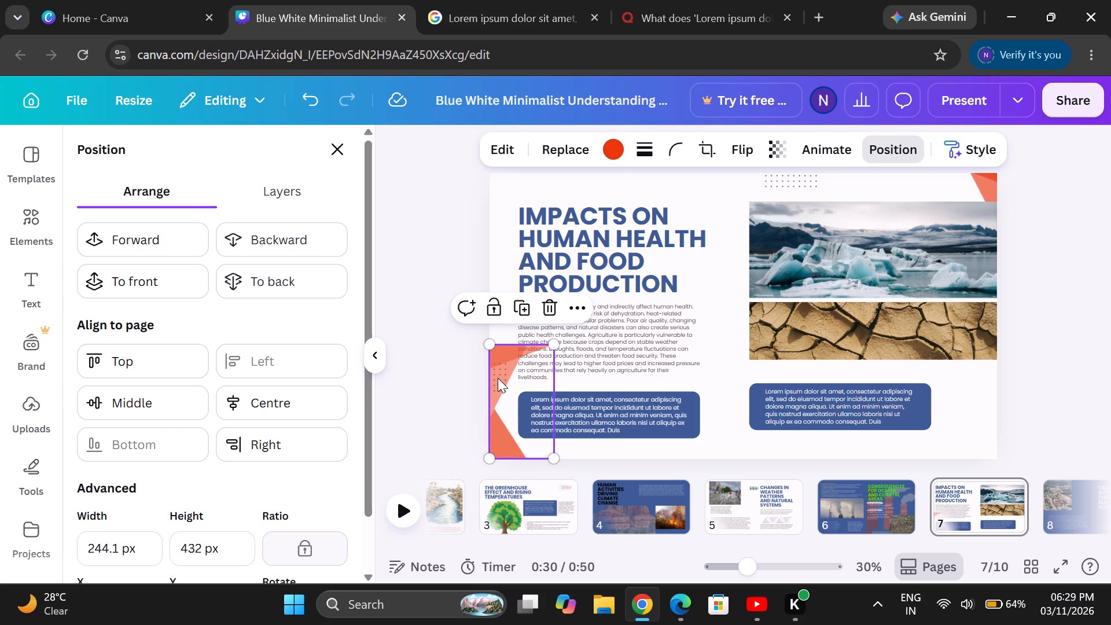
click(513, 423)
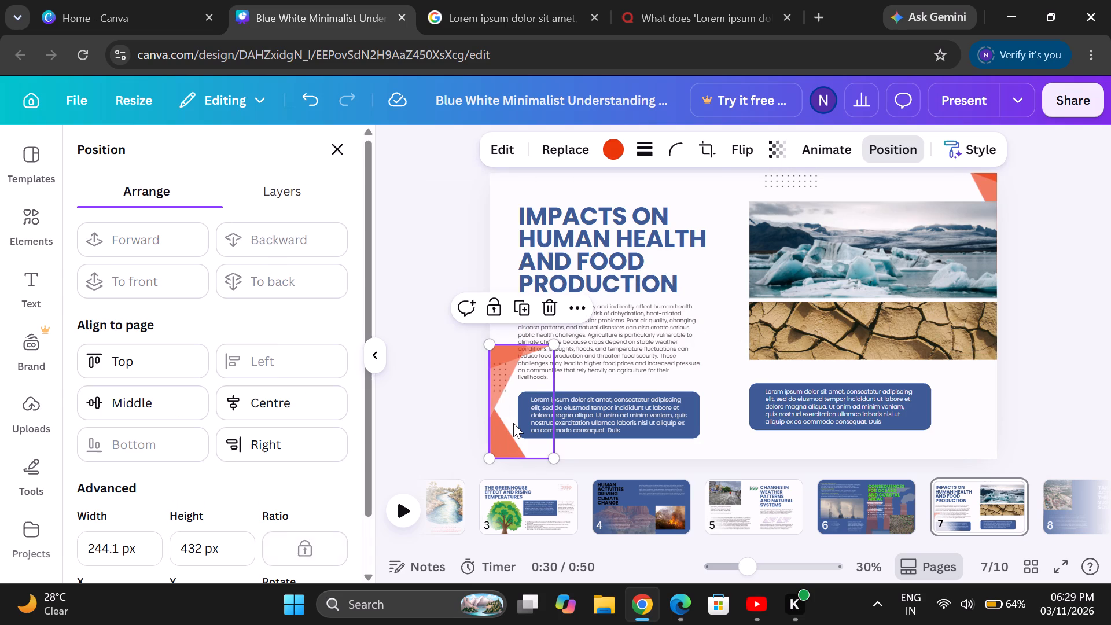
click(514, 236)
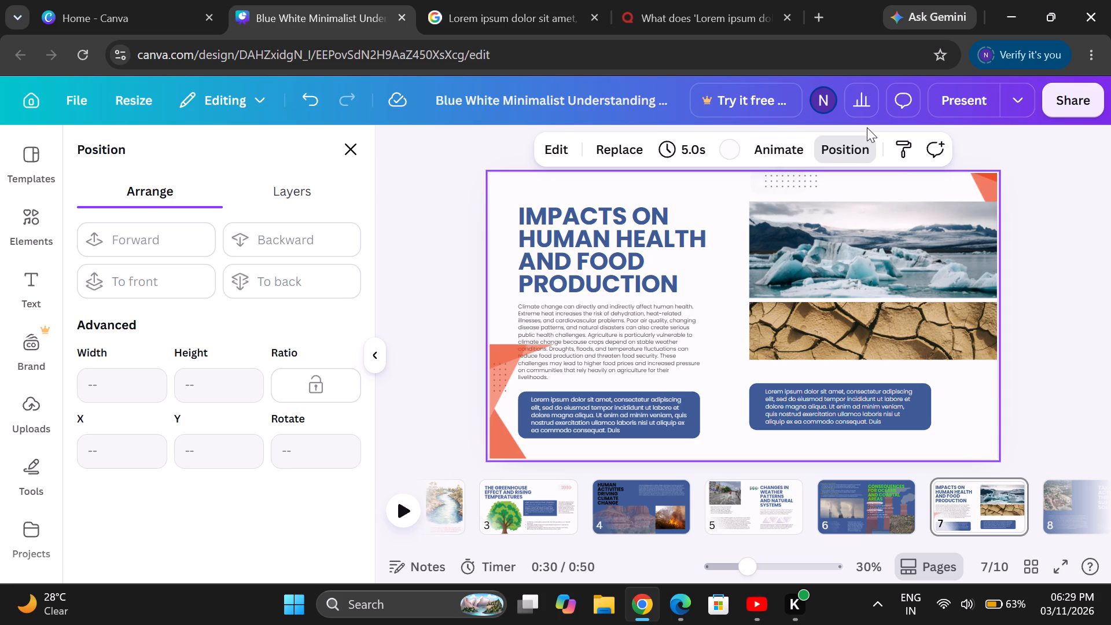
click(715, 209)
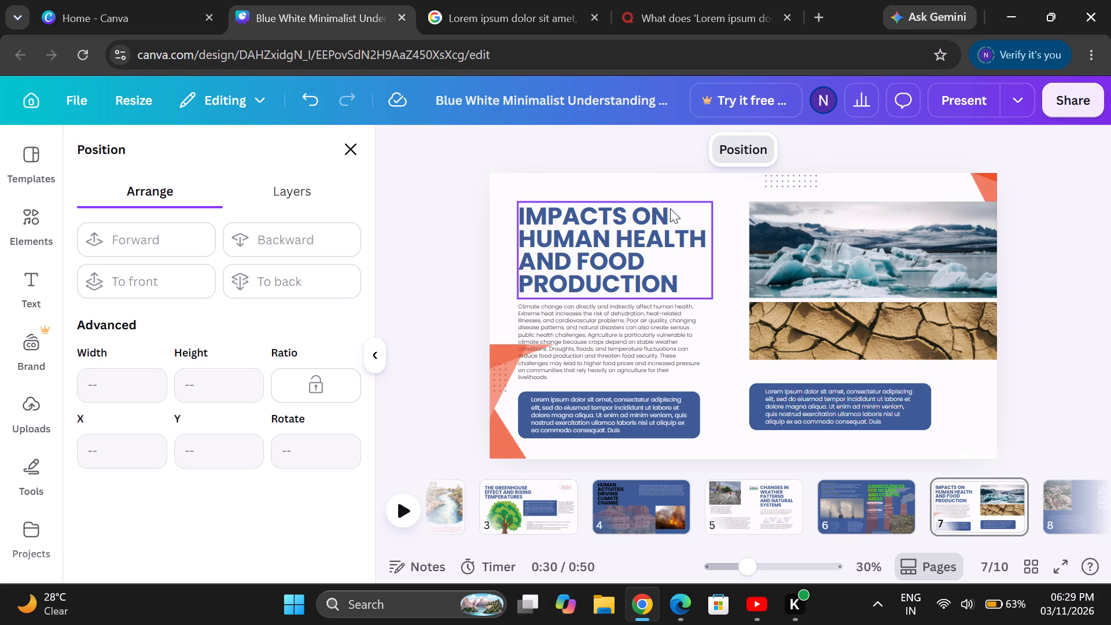
Add the recommended blue hexagon graphic to page 7, flip it horizontally and place it in the page's bottom-right corner.
click(473, 253)
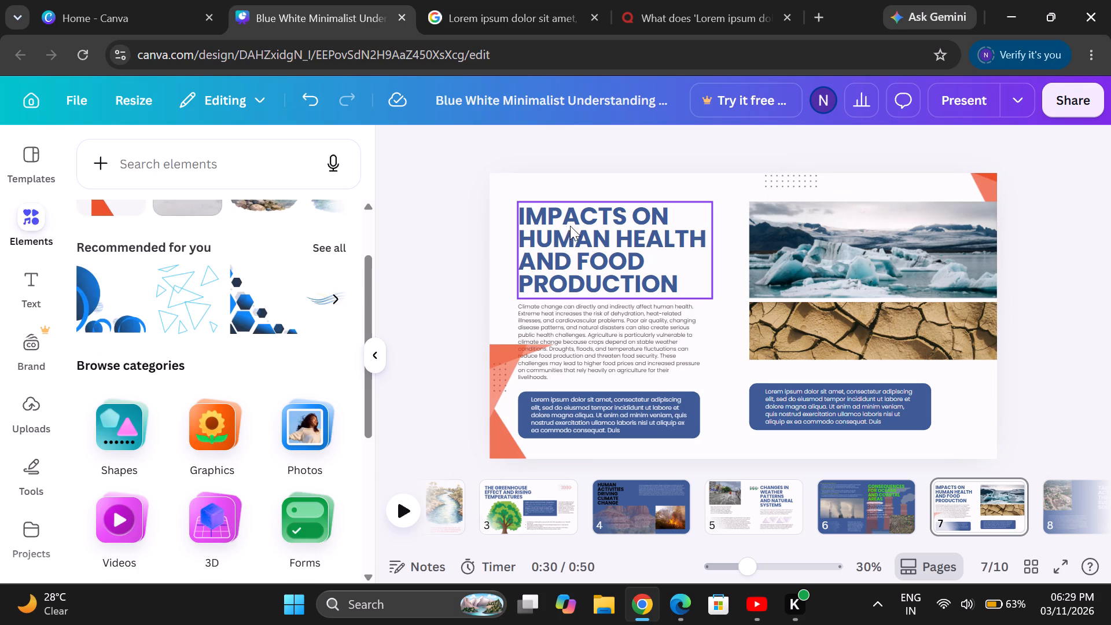
click(249, 322)
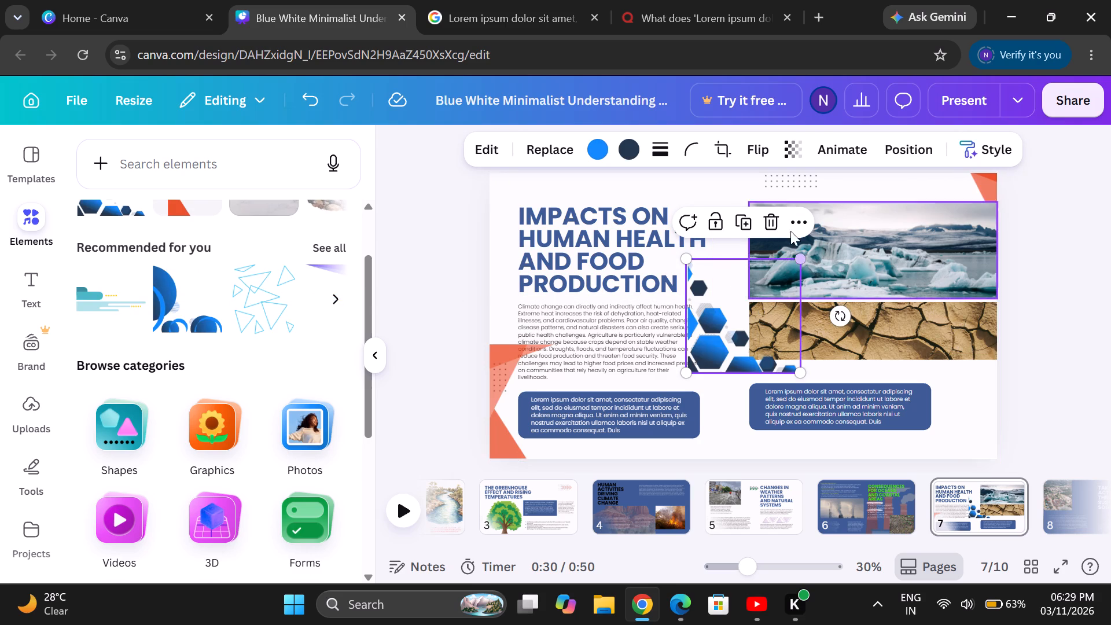
click(749, 148)
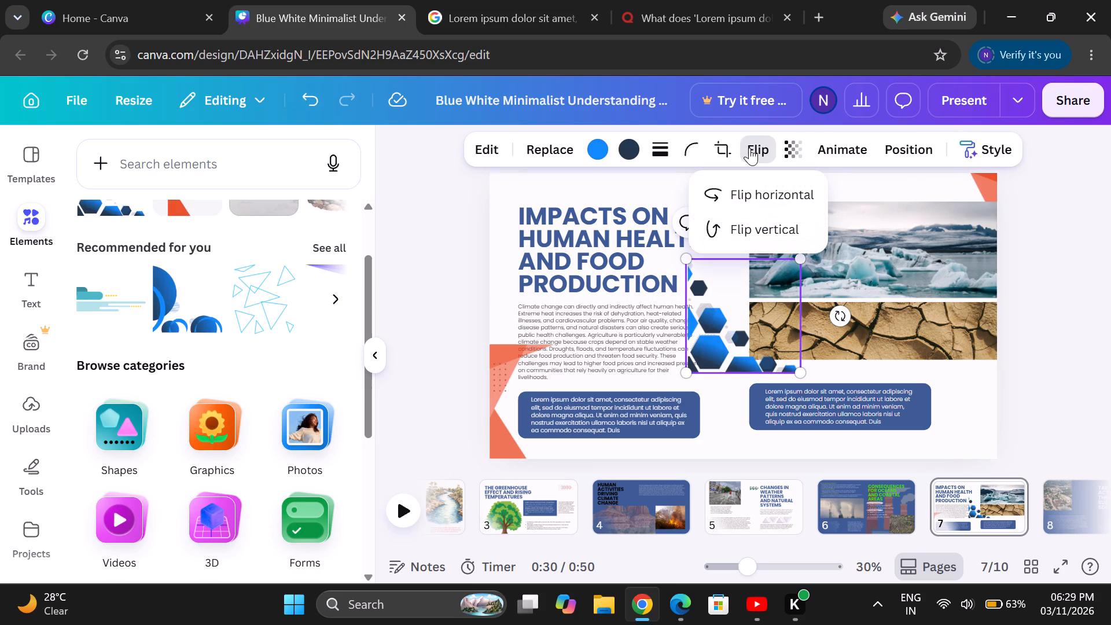
click(719, 205)
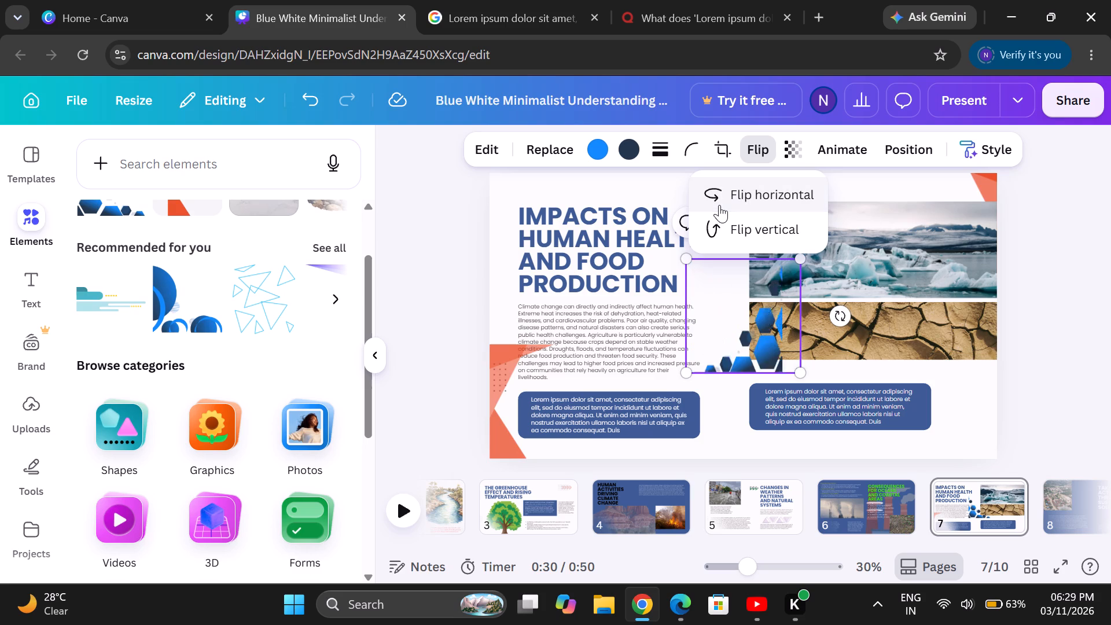
drag(741, 311, 926, 359)
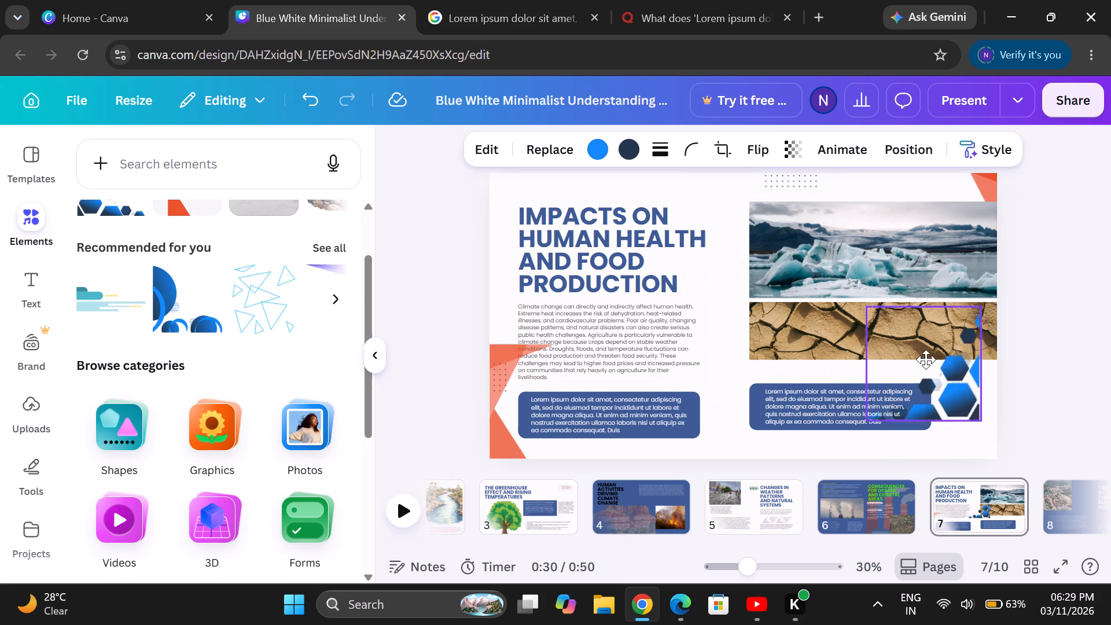
drag(926, 359, 940, 399)
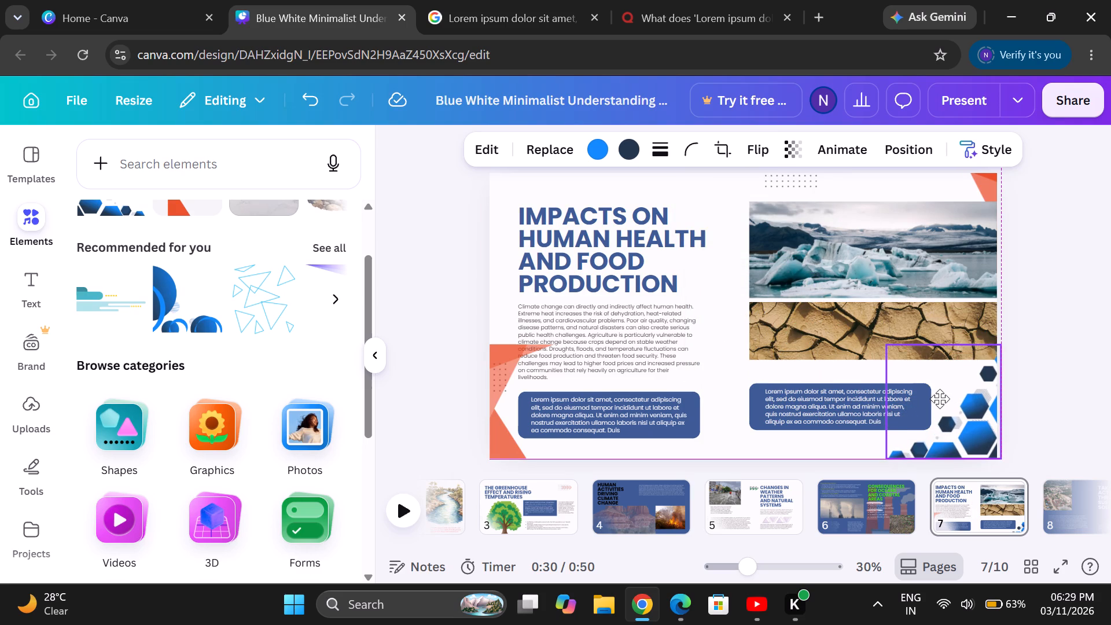
drag(940, 399, 939, 398)
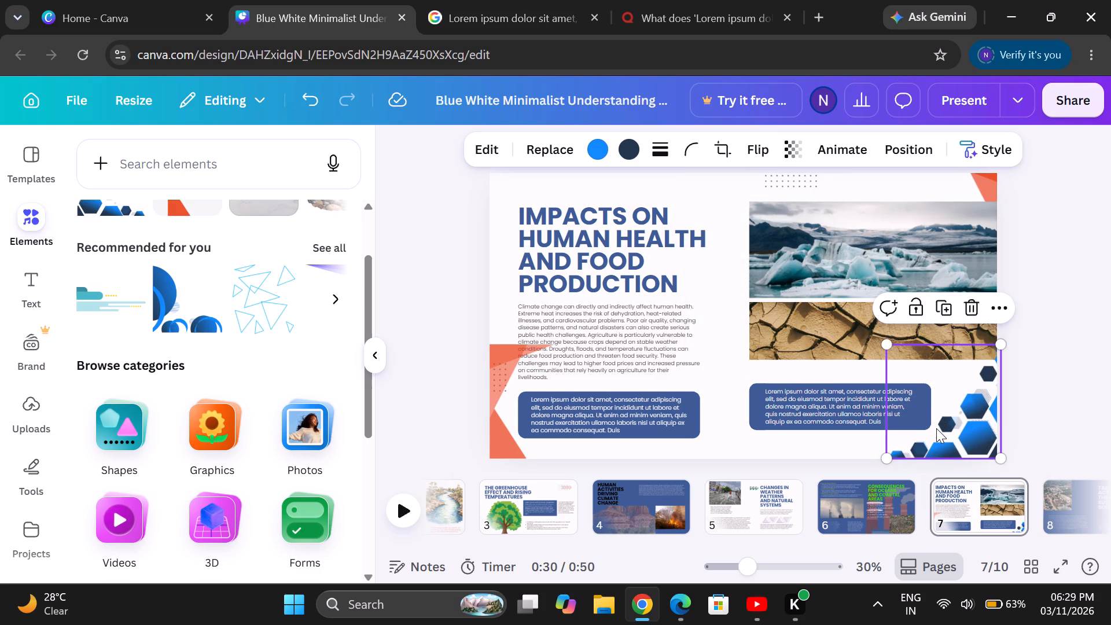
click(1080, 351)
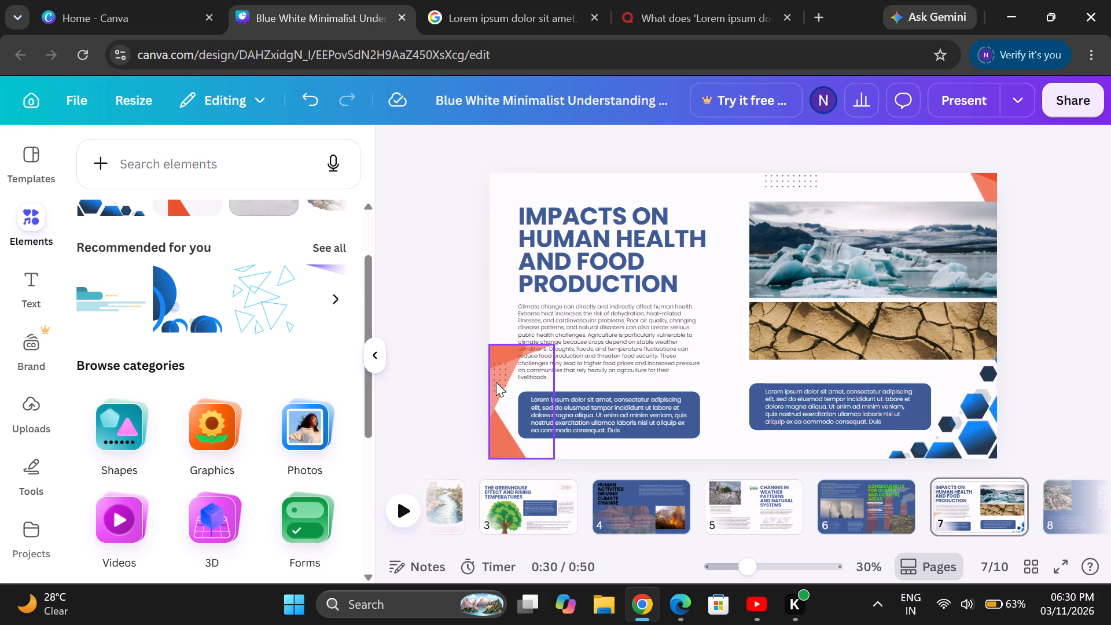
Change the font of the body paragraph below page 7's heading to The Seasons.
click(641, 370)
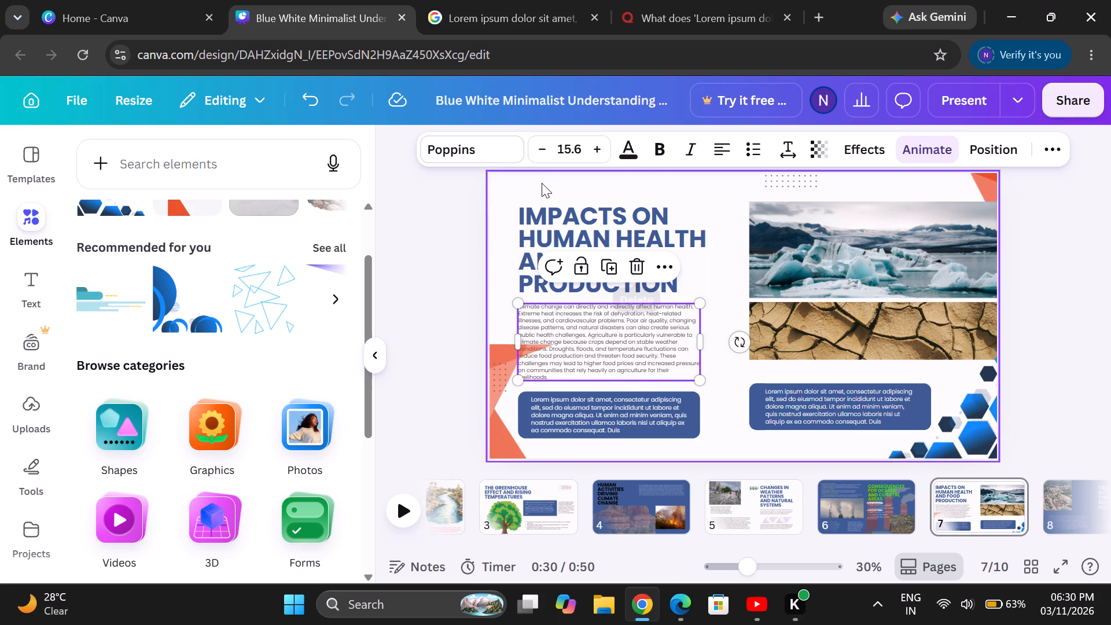
click(497, 155)
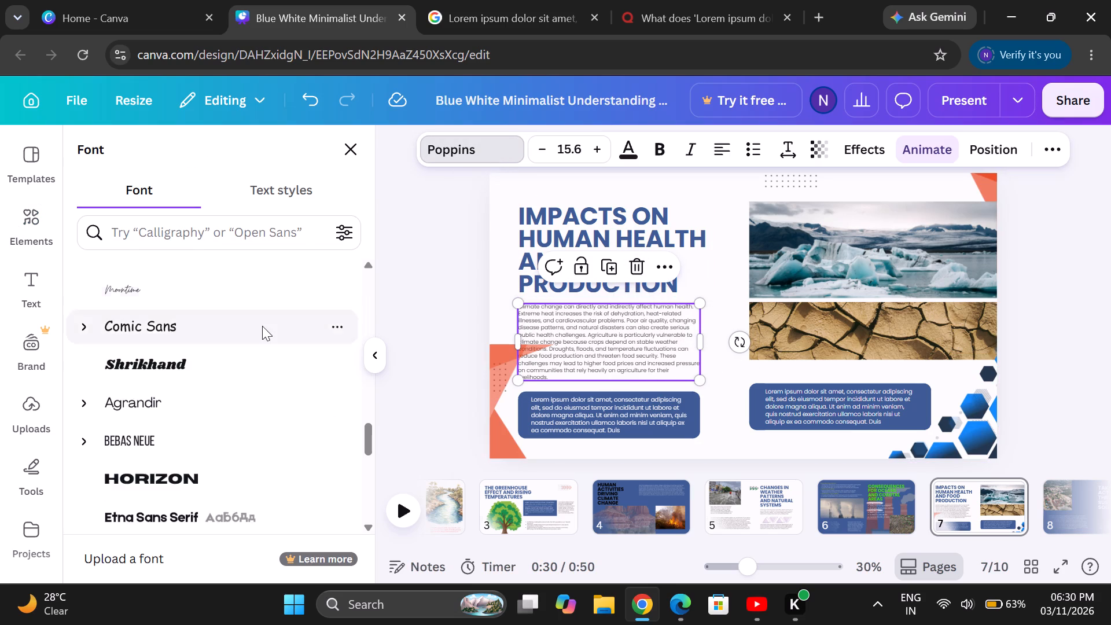
scroll(262, 326, down, 1)
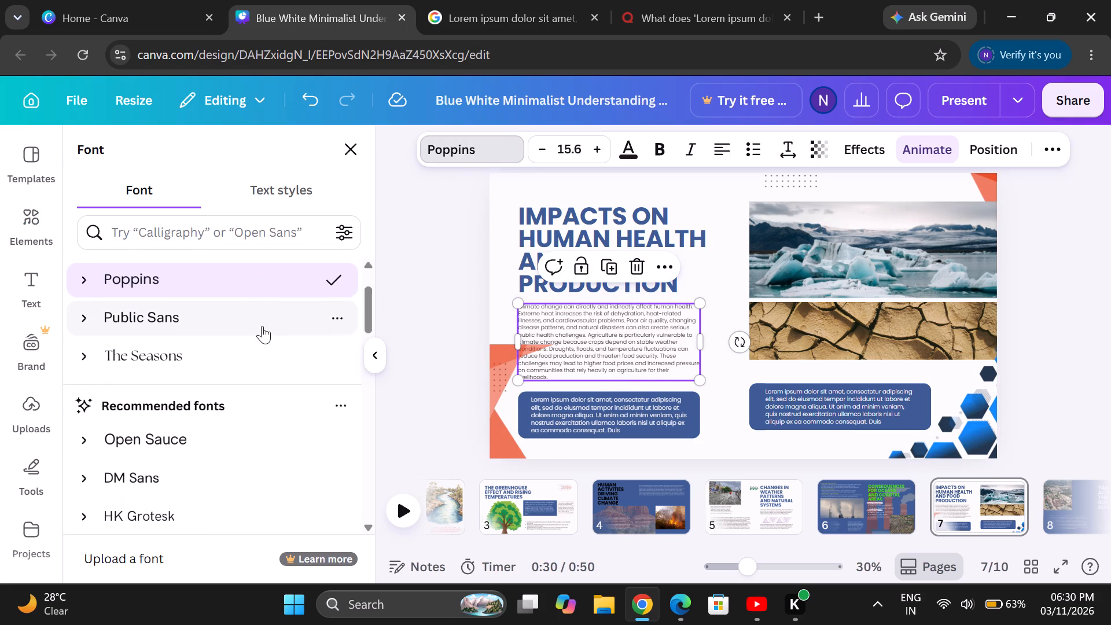
click(262, 348)
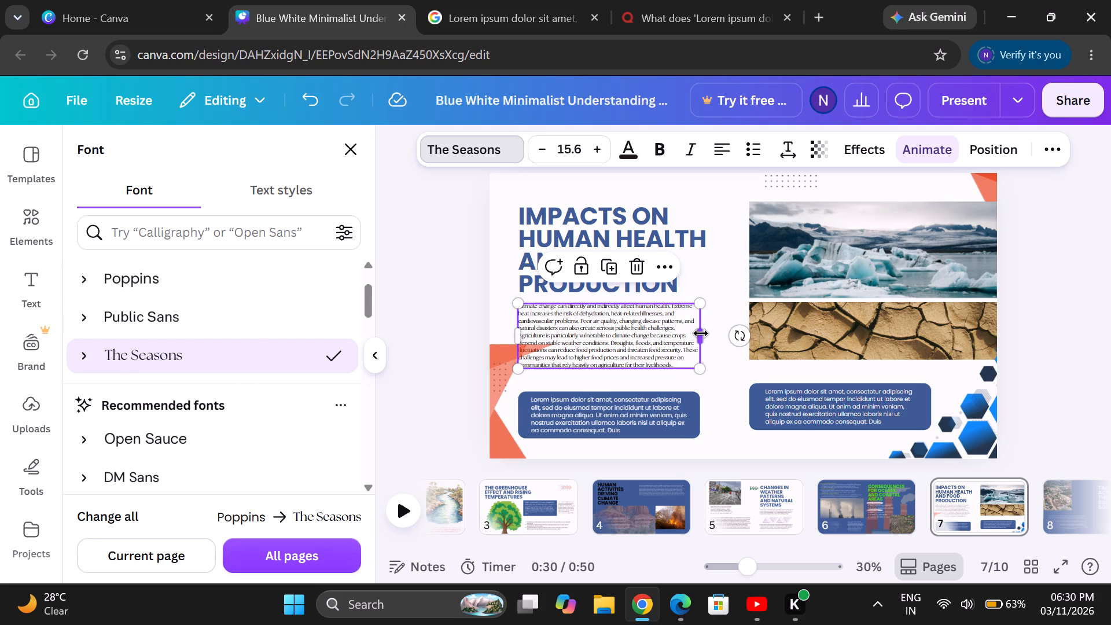
Narrow page 7's body paragraph slightly and centre it in the gap between the heading and the blue text box.
drag(701, 337, 698, 337)
drag(698, 337, 679, 340)
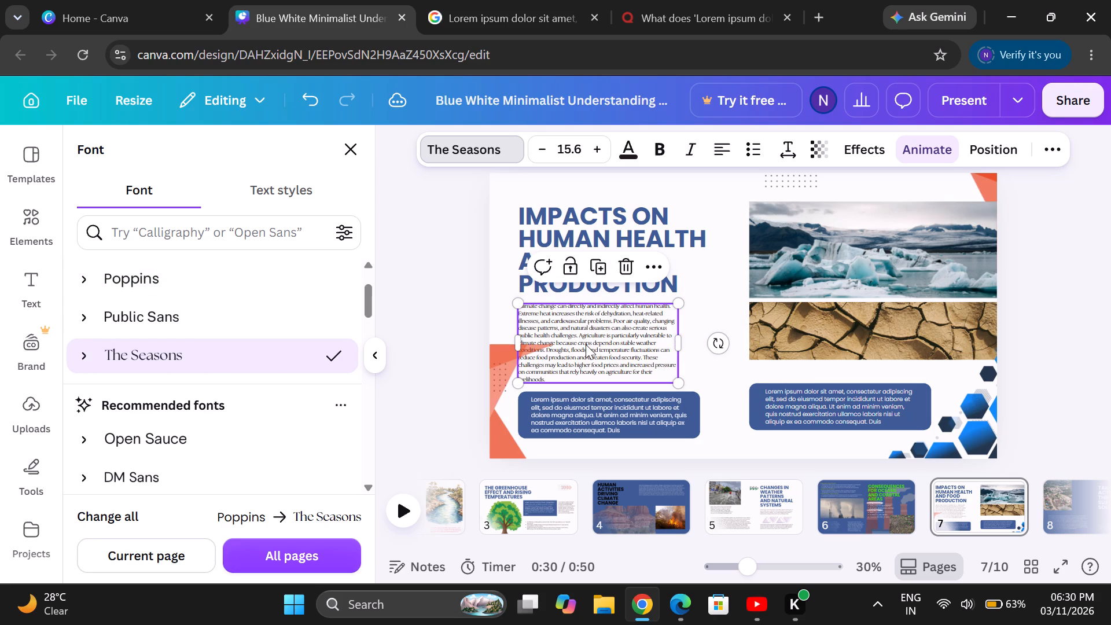
drag(588, 344, 594, 352)
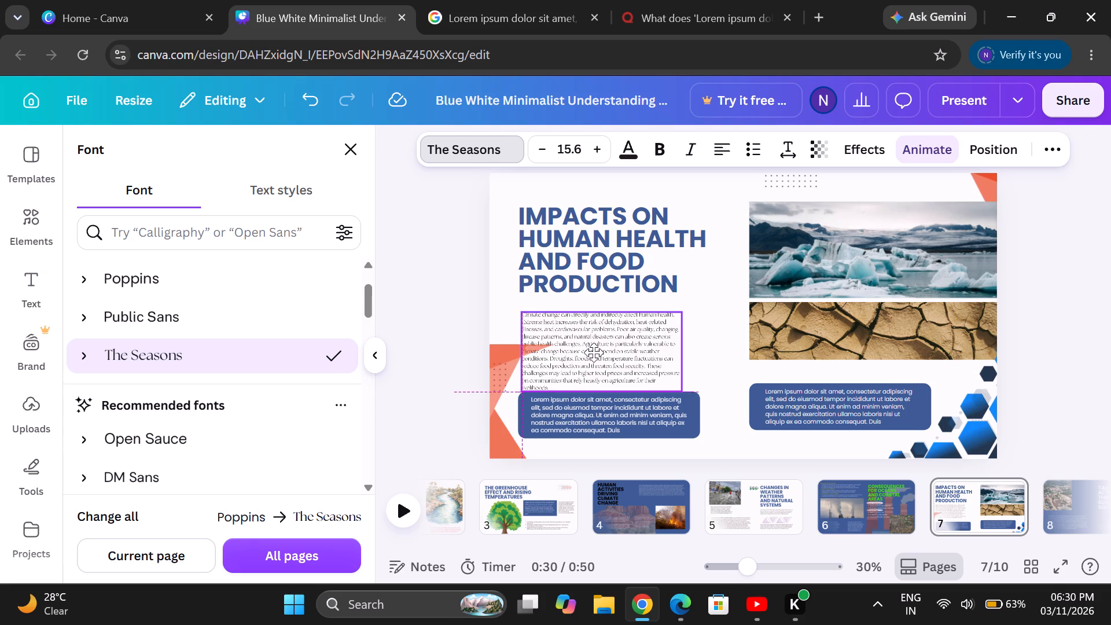
drag(594, 352, 595, 345)
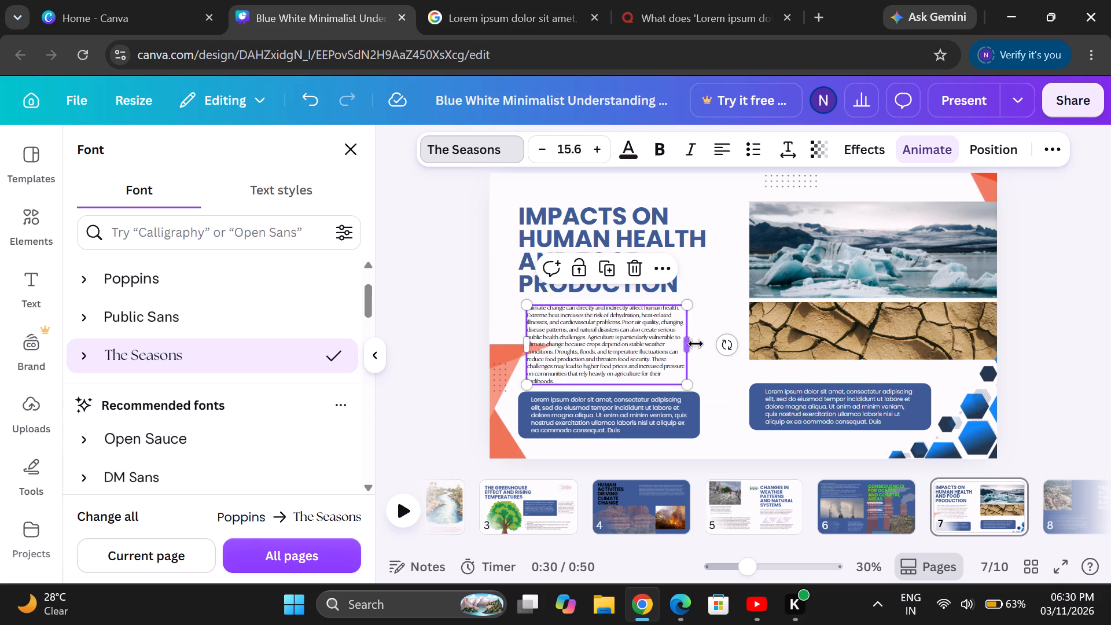
drag(691, 343, 697, 343)
click(618, 326)
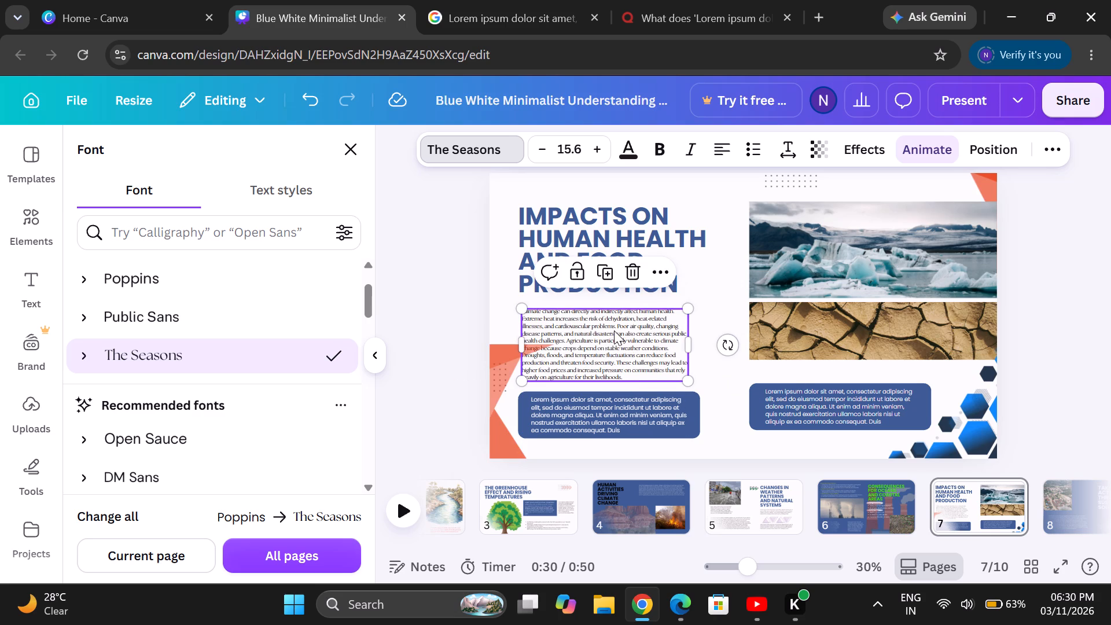
click(711, 285)
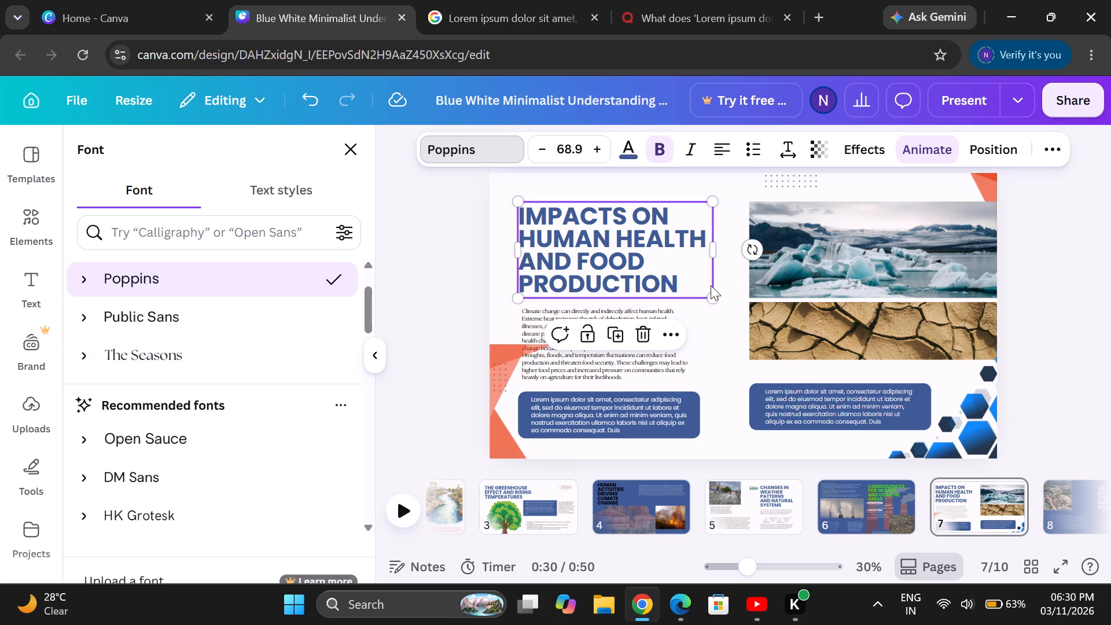
click(717, 336)
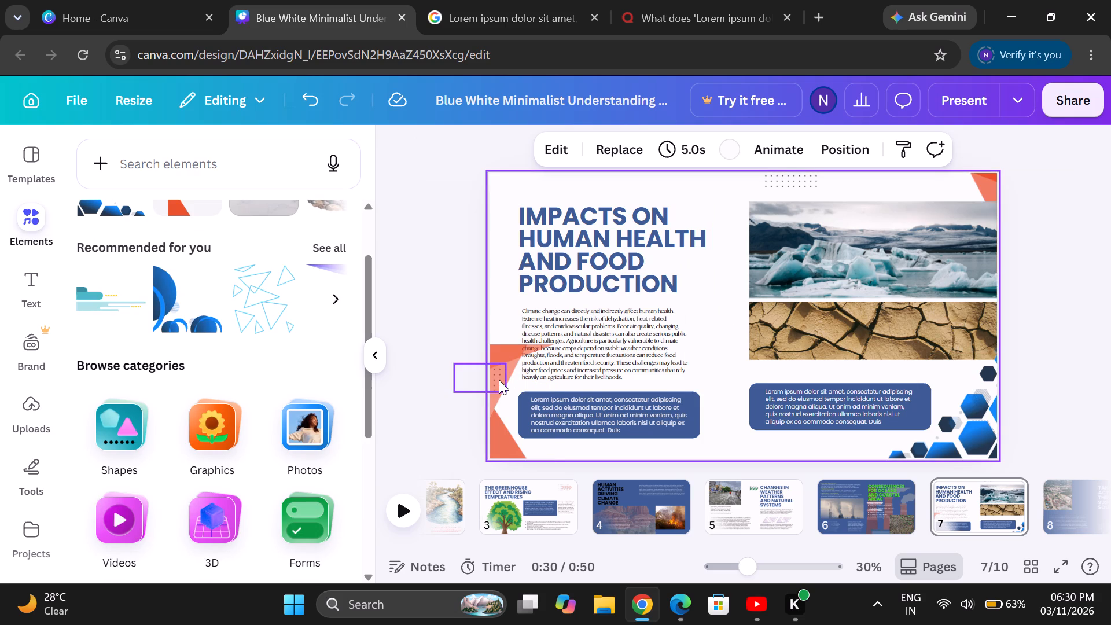
click(470, 404)
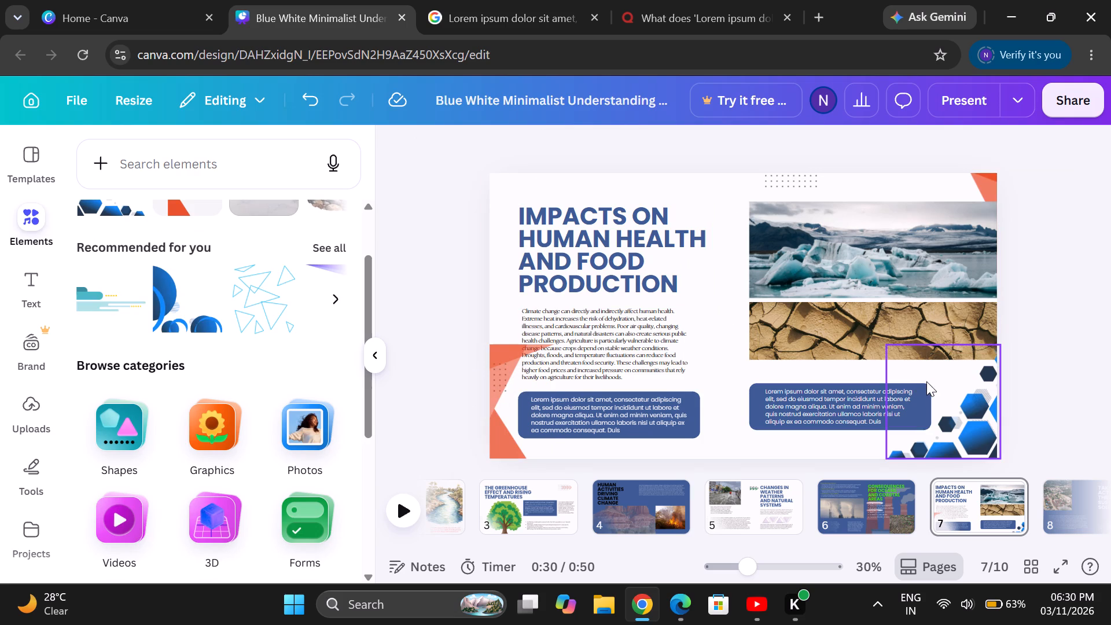
Add the recently used blue hexagon graphic to page 5 and place it in the page's bottom-left corner.
click(728, 519)
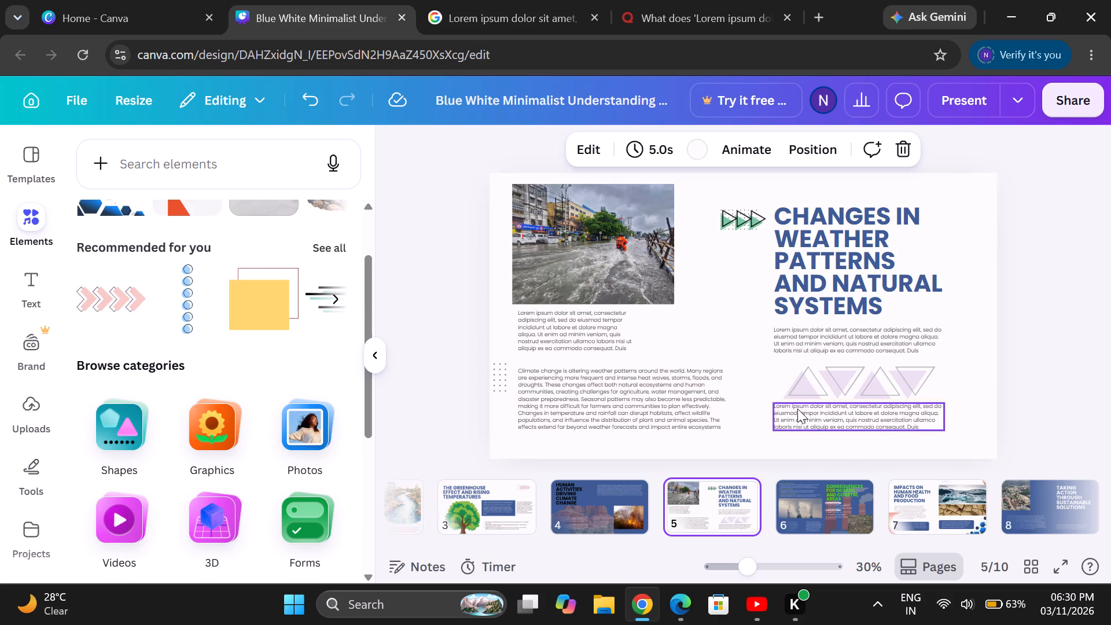
scroll(175, 323, up, 1)
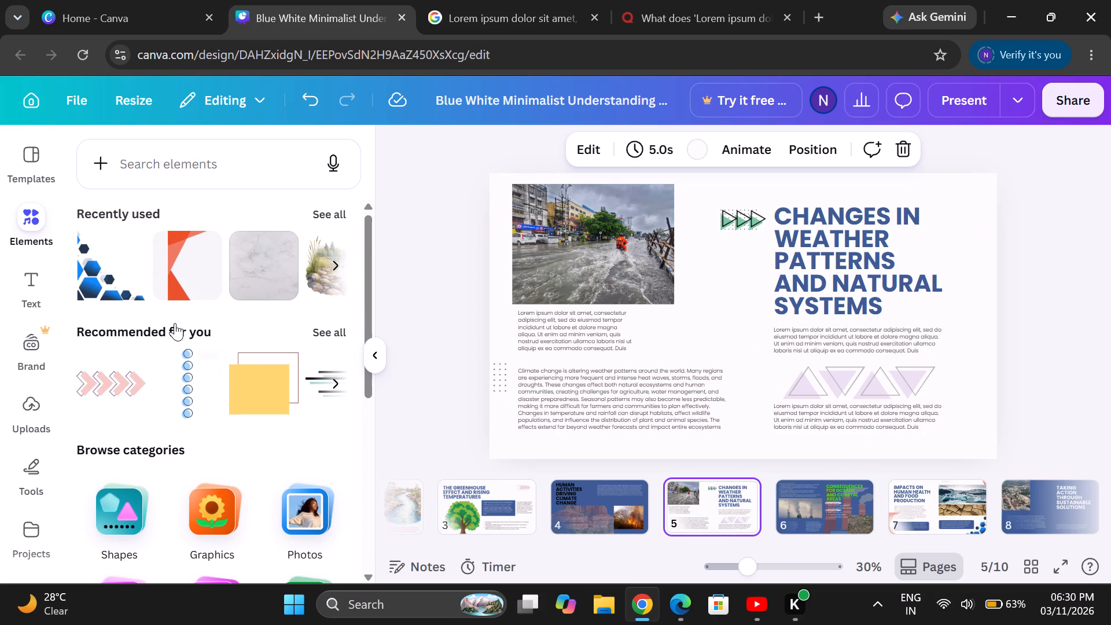
click(111, 288)
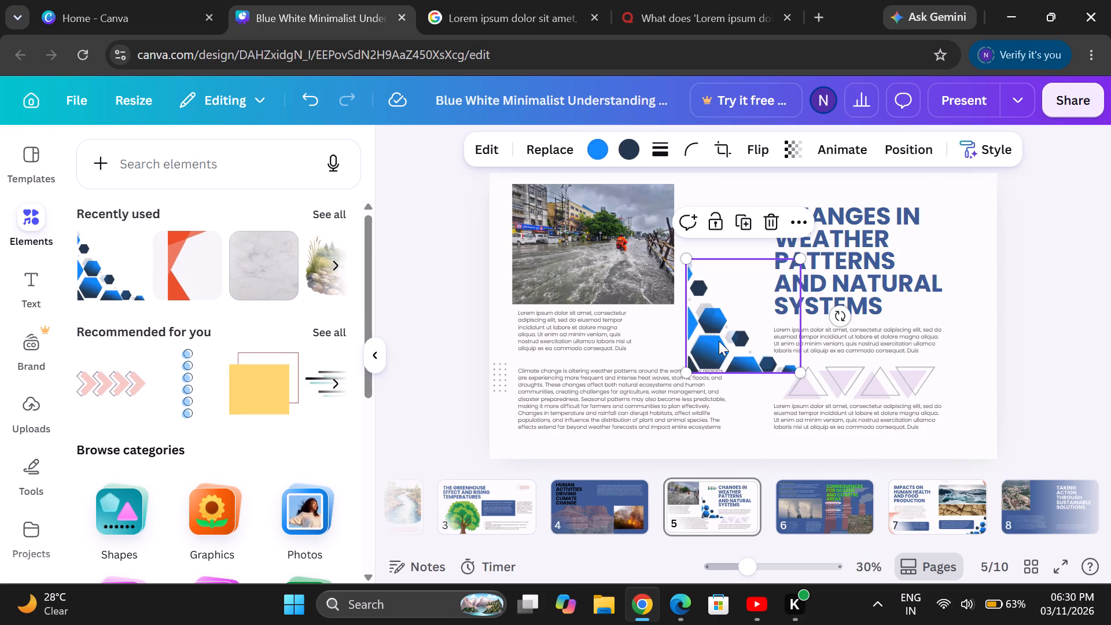
drag(719, 341, 515, 448)
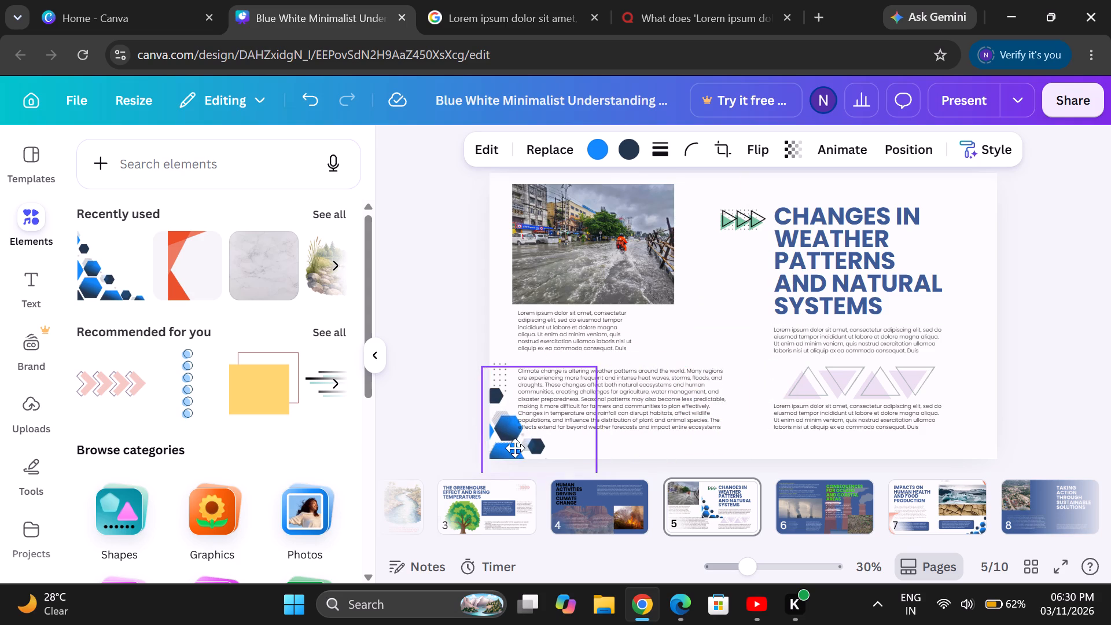
drag(515, 448, 527, 439)
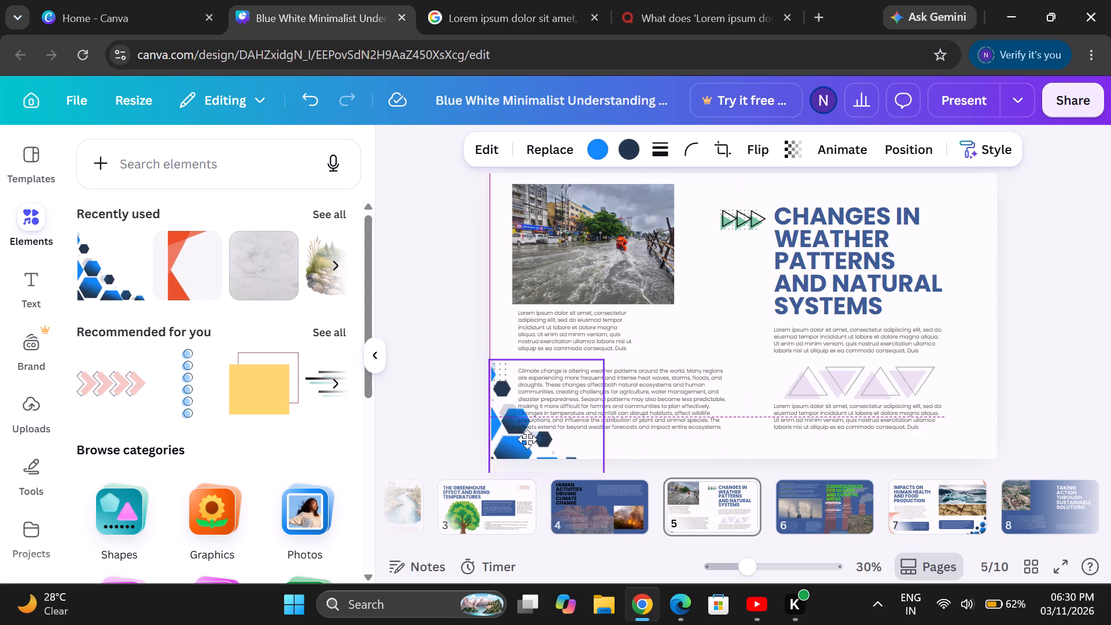
drag(527, 439, 525, 436)
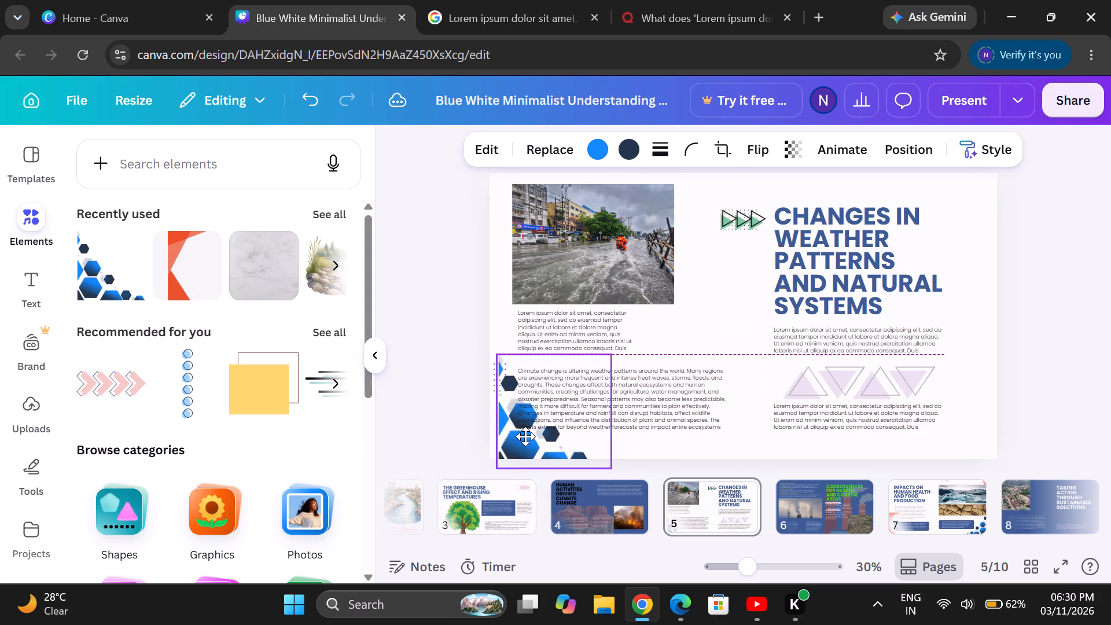
drag(525, 436, 525, 439)
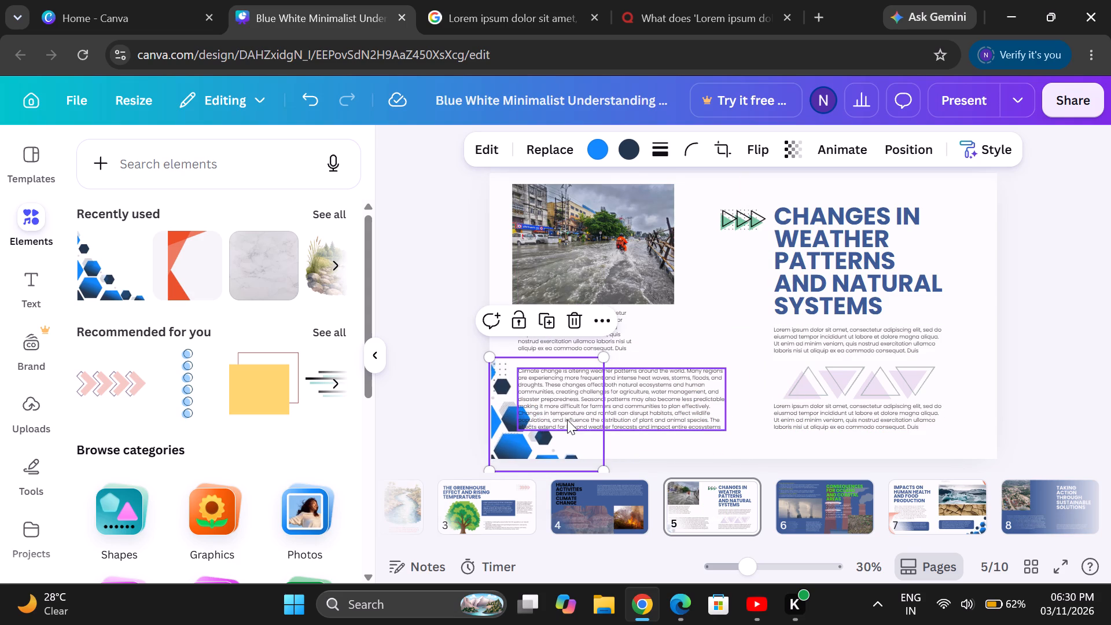
Move page 5's climate change paragraph slightly right and up, away from the blue hexagon graphic.
click(589, 411)
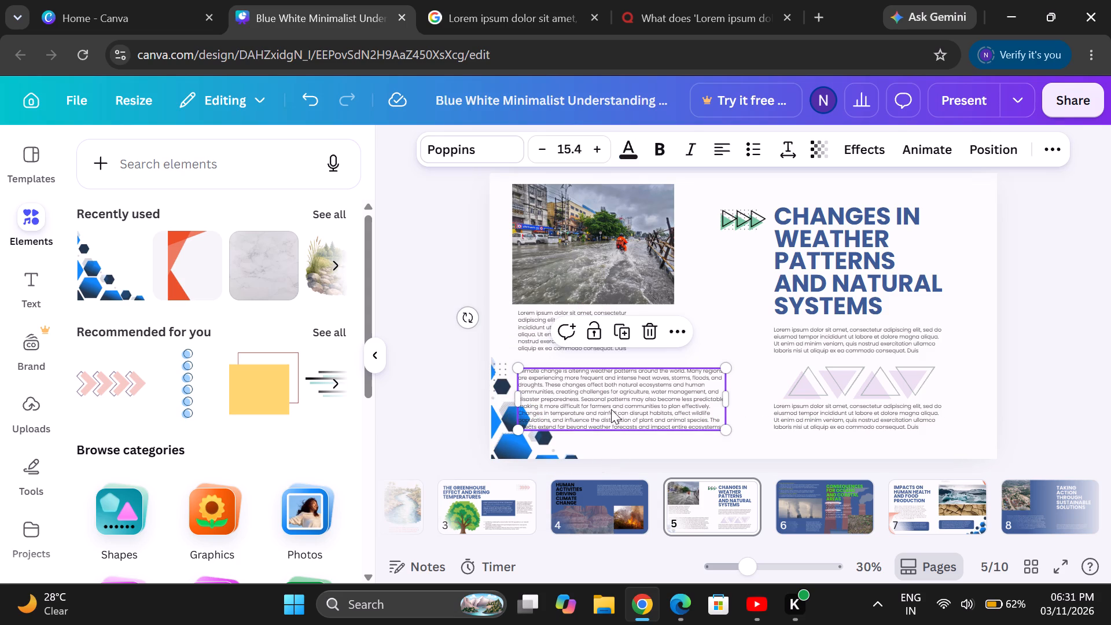
drag(616, 408, 635, 405)
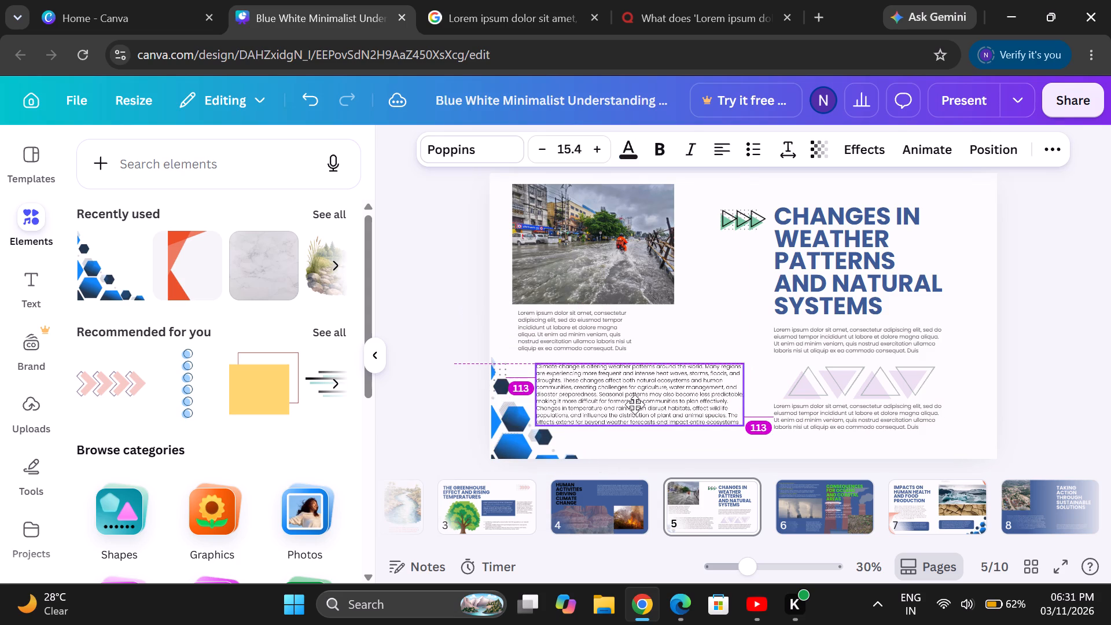
drag(635, 405, 635, 405)
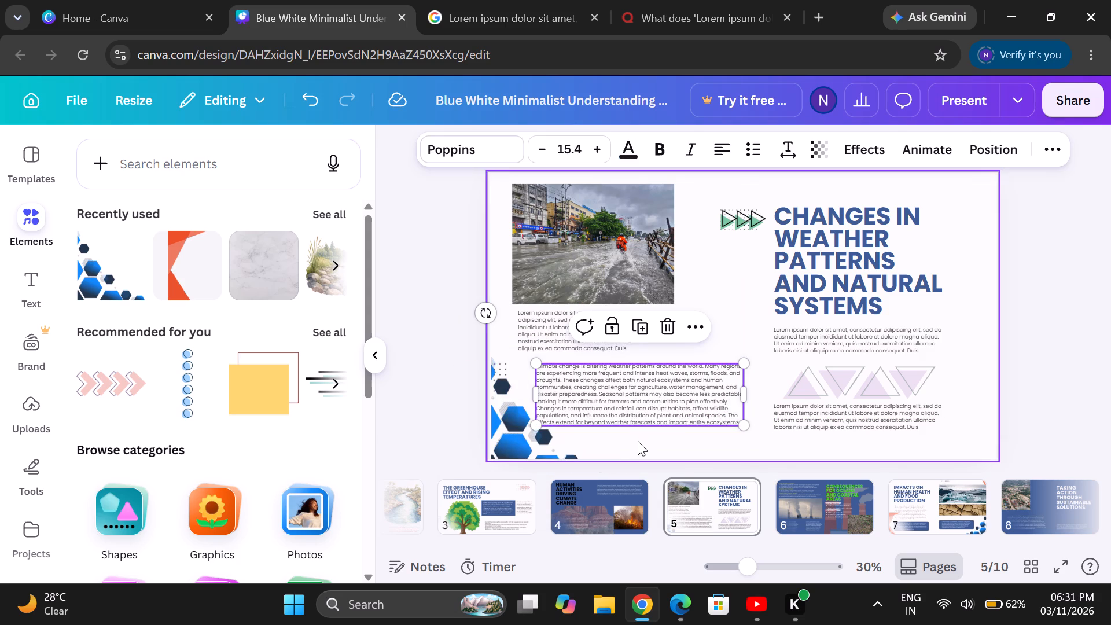
click(638, 441)
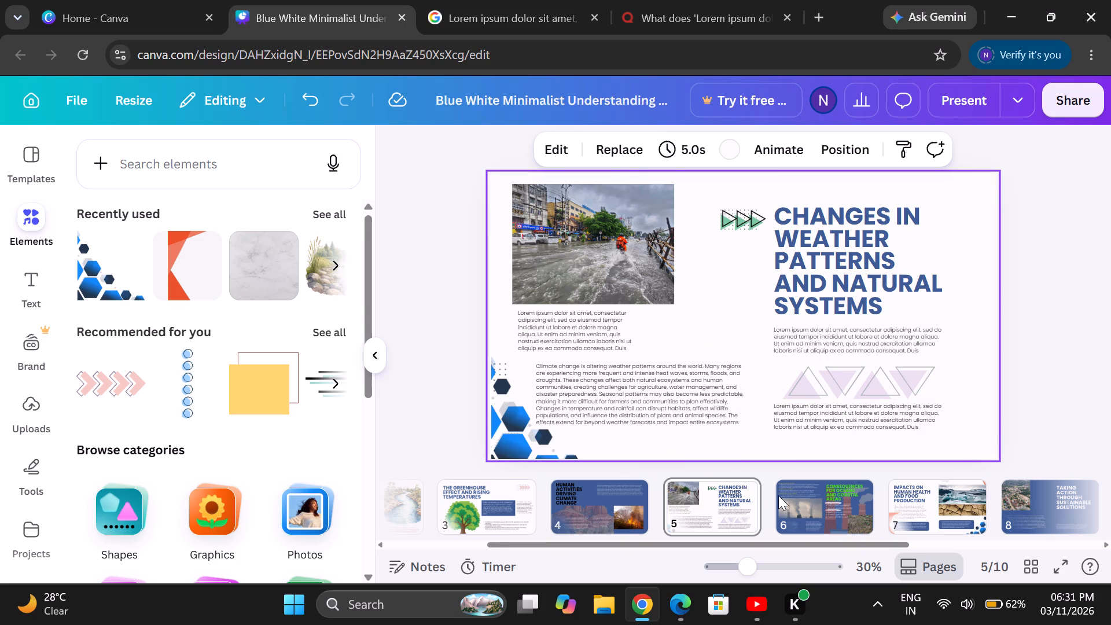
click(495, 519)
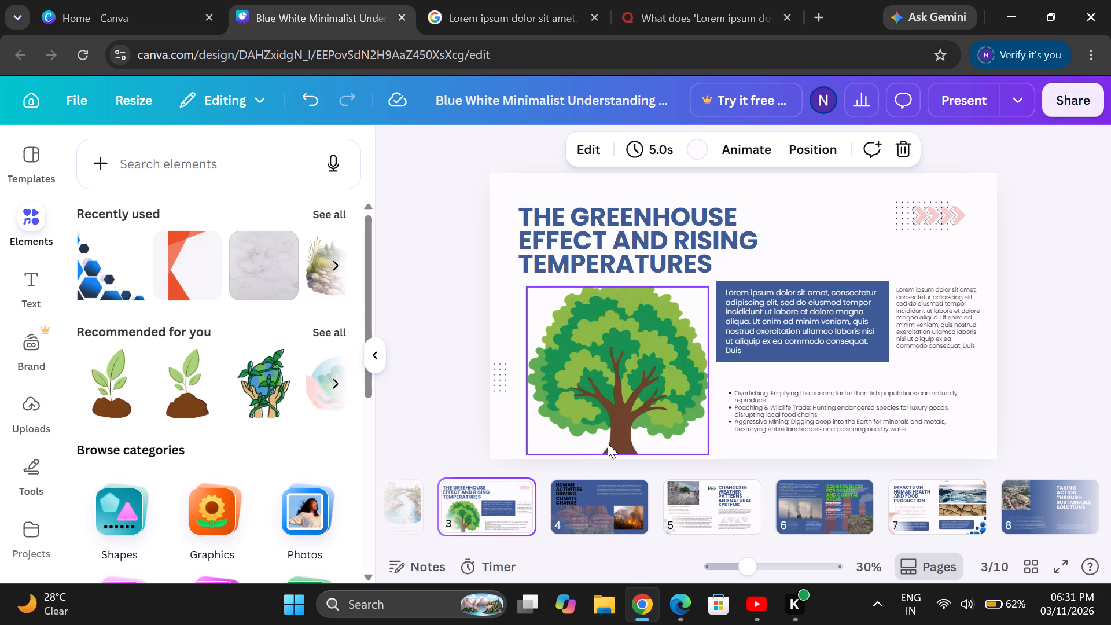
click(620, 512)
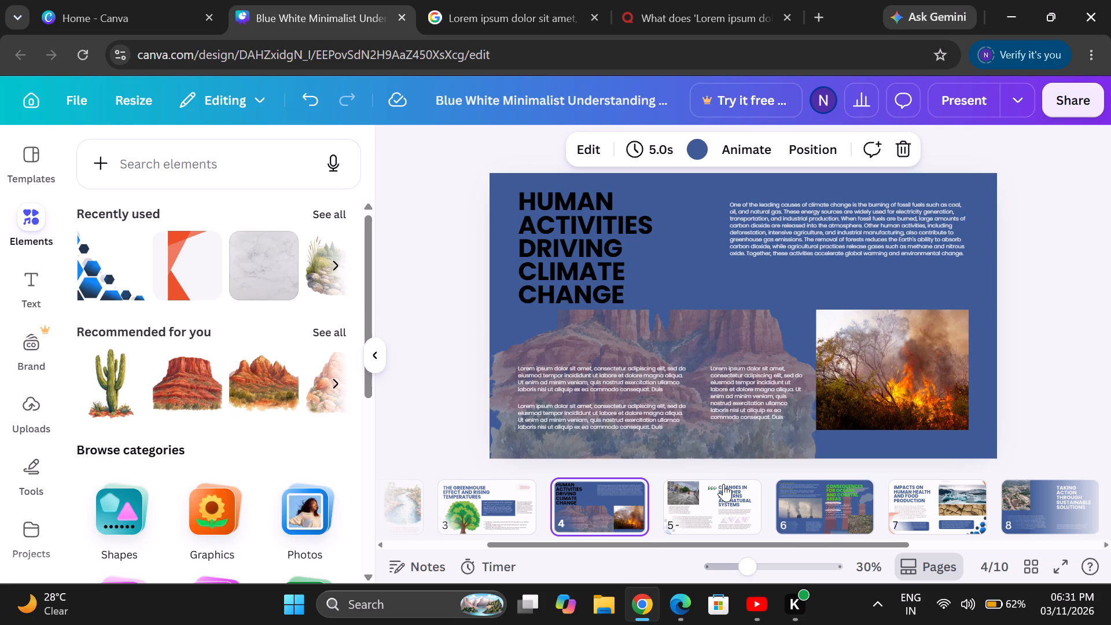
Shift page 5's heading slightly right, away from the green triangle arrows.
click(723, 484)
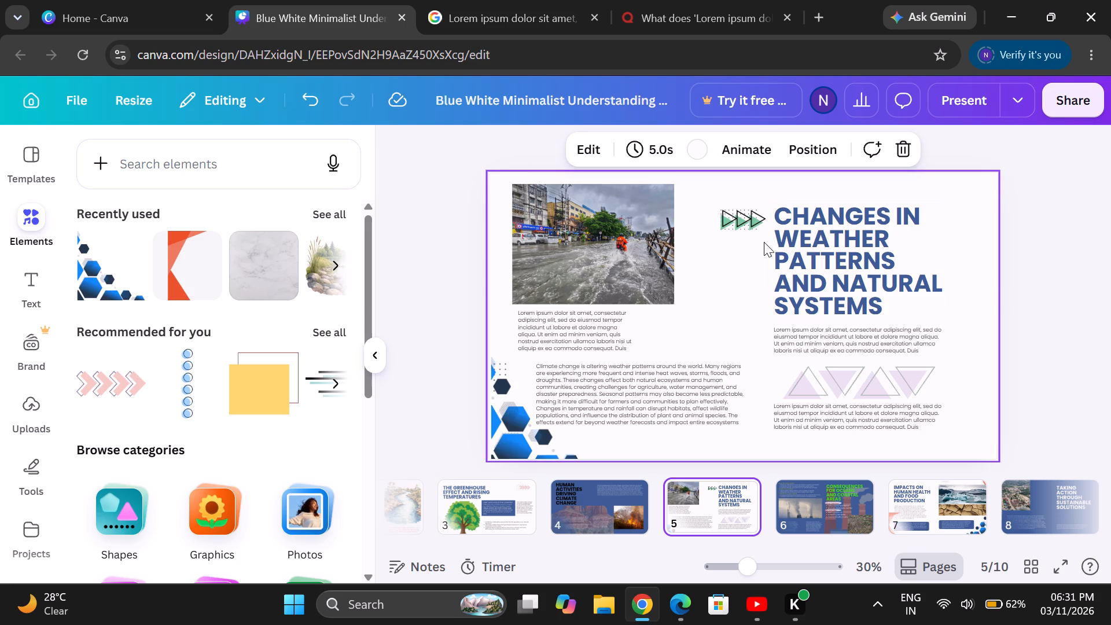
click(751, 222)
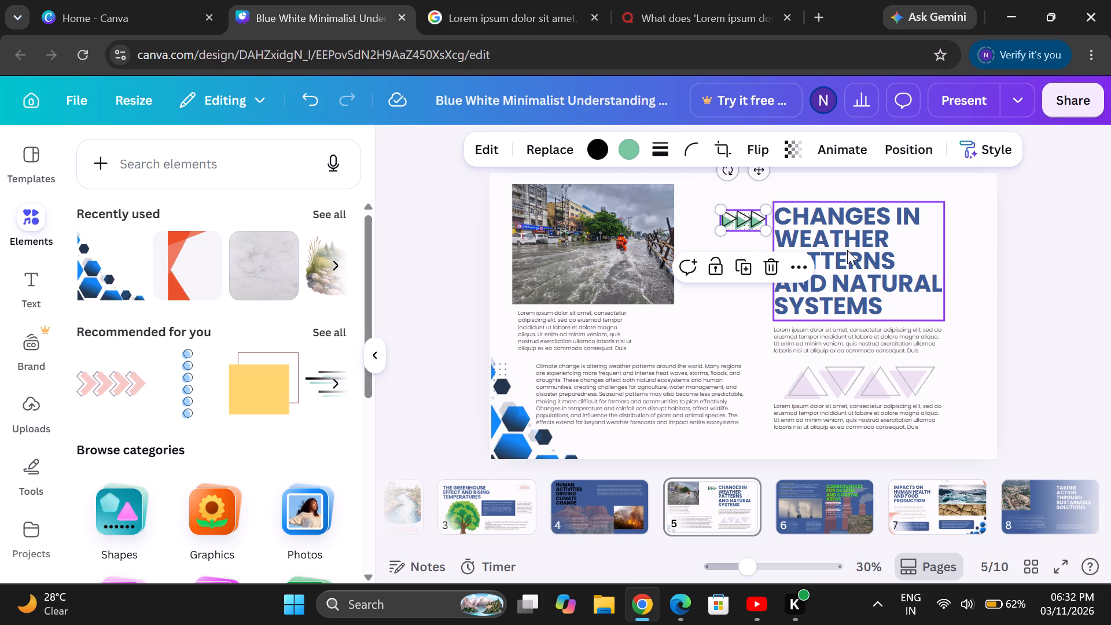
drag(847, 250, 859, 251)
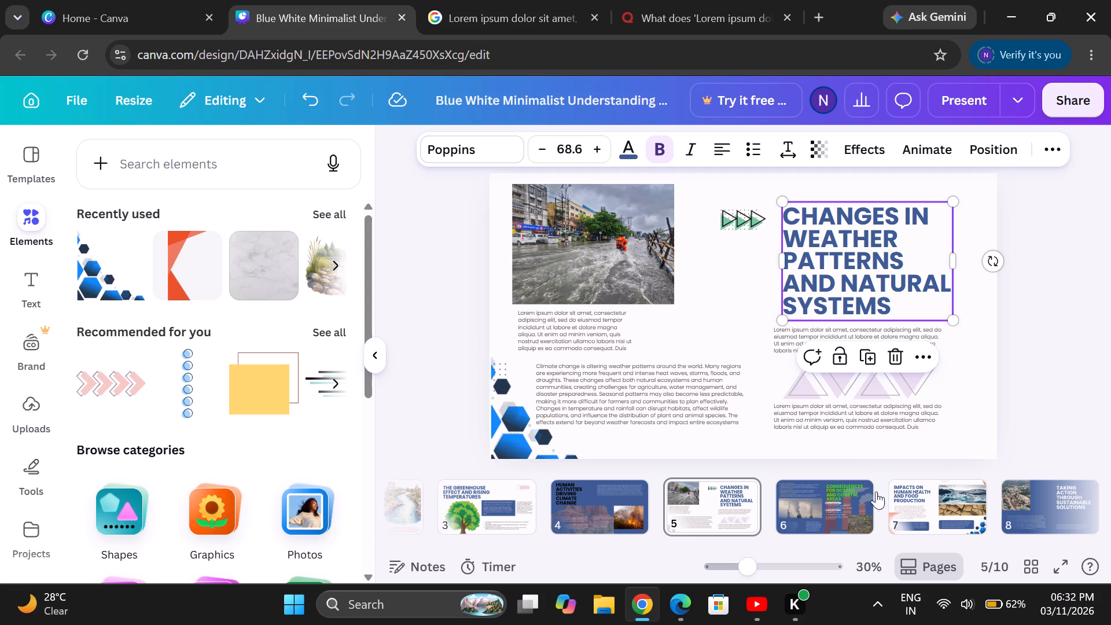
Move the "Taking Action Through Sustainable Solutions" heading on page 8 slightly up and to the right.
click(923, 512)
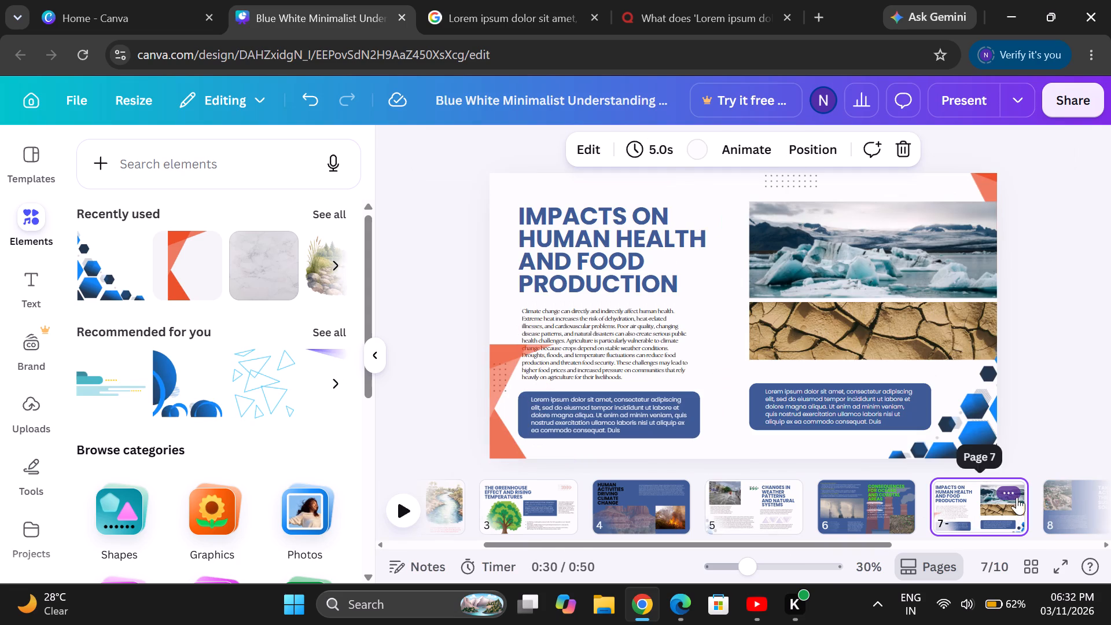
click(1056, 496)
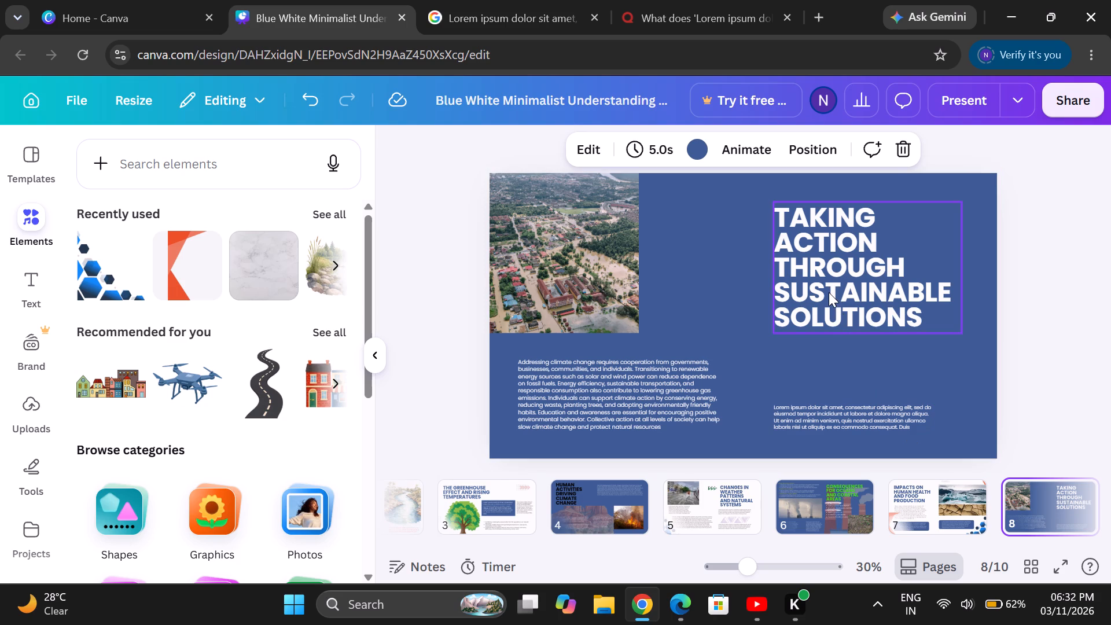
drag(829, 292, 844, 266)
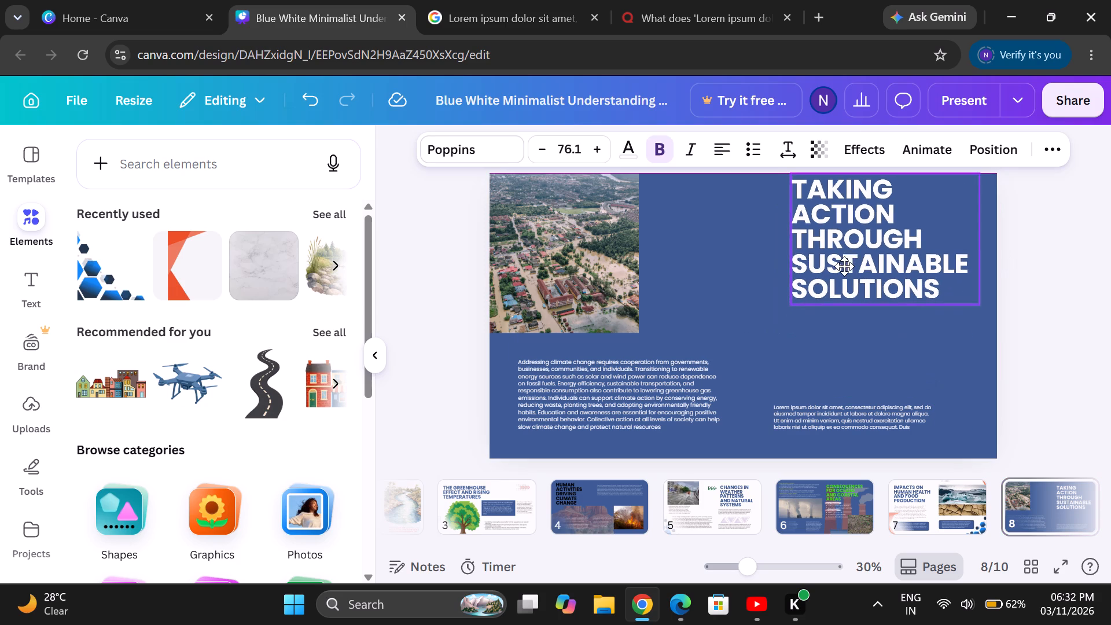
drag(844, 266, 836, 278)
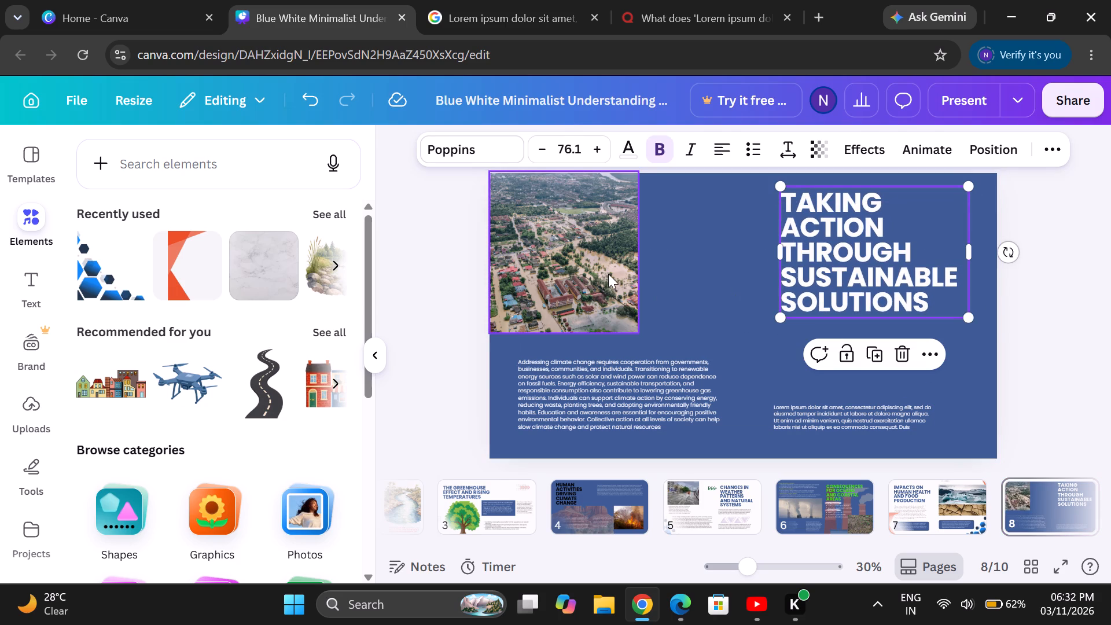
Move page 8's aerial flood photo in from the corner, aligning it with the heading's top and the paragraph's left edge.
drag(608, 274, 631, 285)
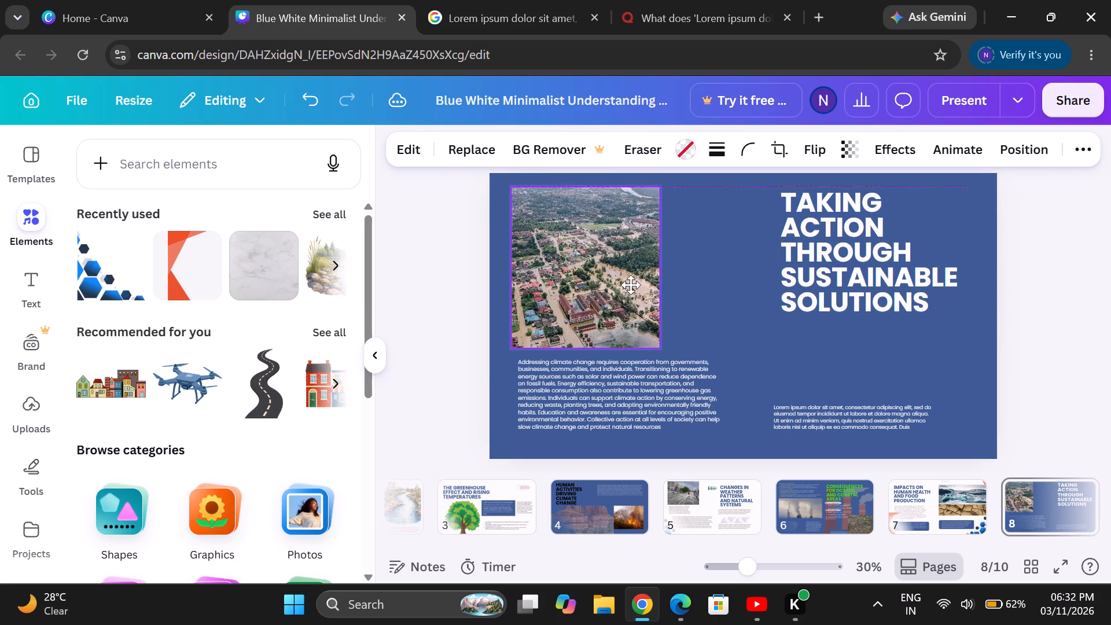
drag(631, 285, 632, 287)
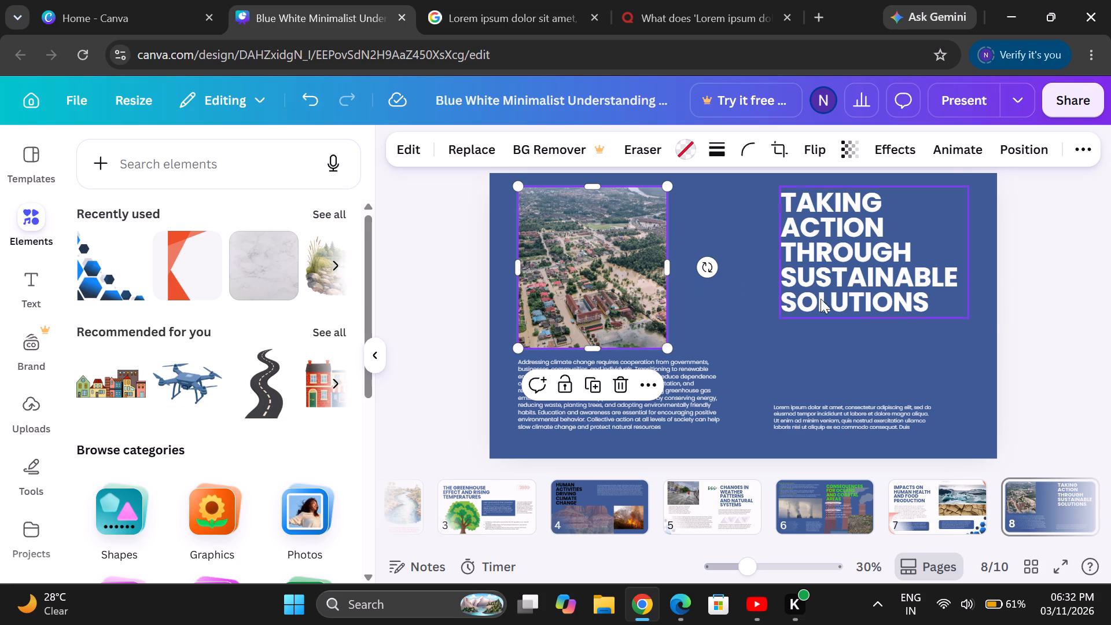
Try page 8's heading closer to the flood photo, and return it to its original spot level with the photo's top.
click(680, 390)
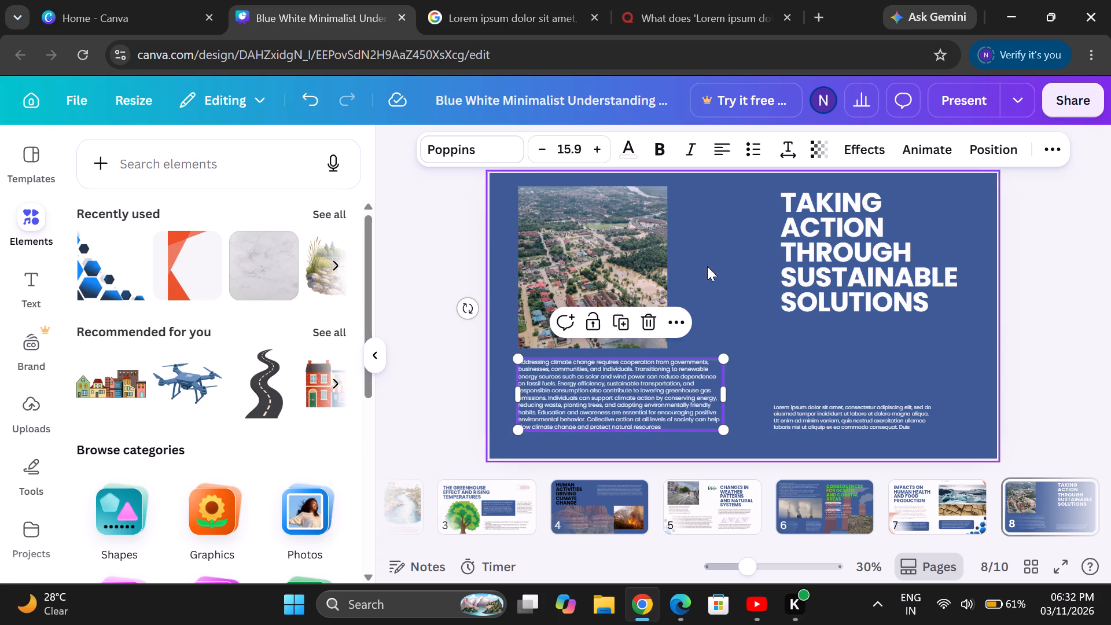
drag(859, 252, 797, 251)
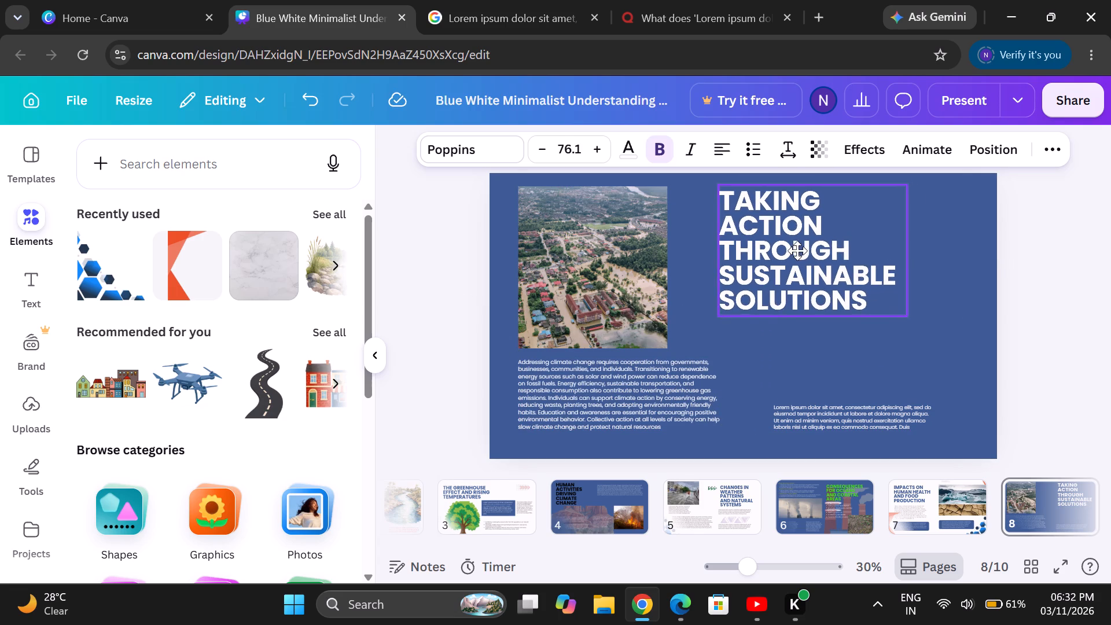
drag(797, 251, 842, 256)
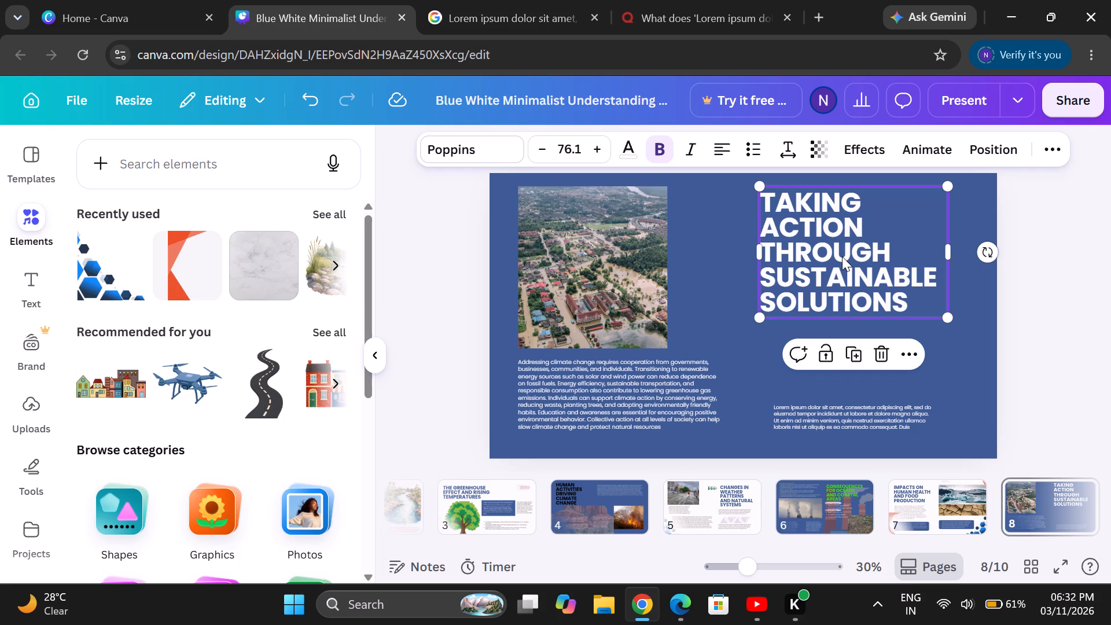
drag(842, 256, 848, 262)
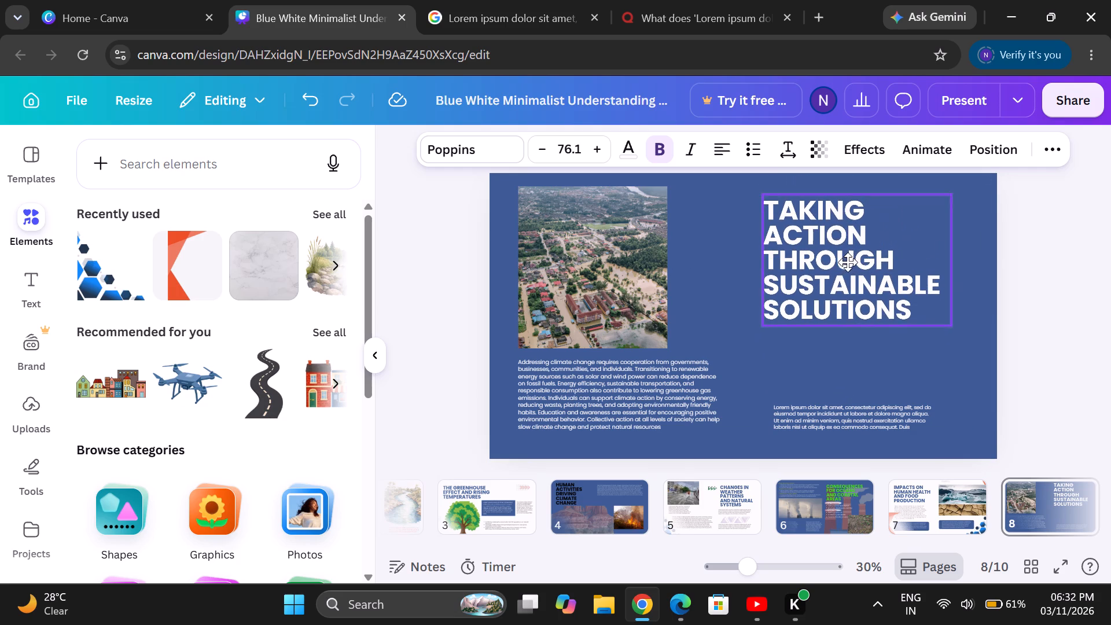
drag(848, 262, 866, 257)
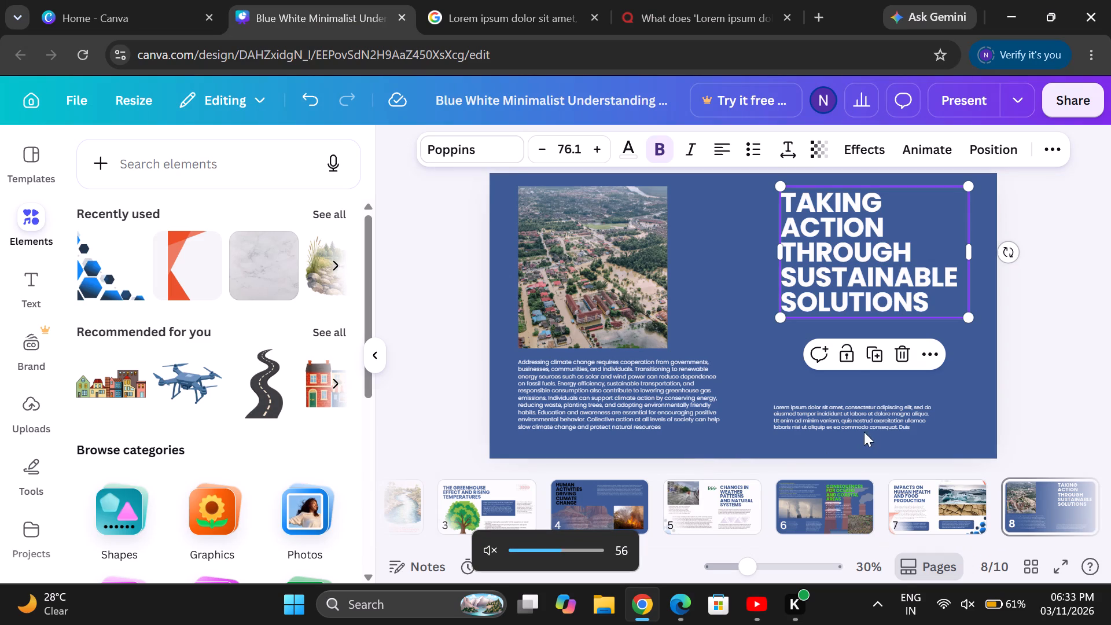
Move page 8's small "Lorem ipsum" paragraph up, closer beneath the heading, with its left edge slightly outside the heading's.
drag(824, 417, 832, 405)
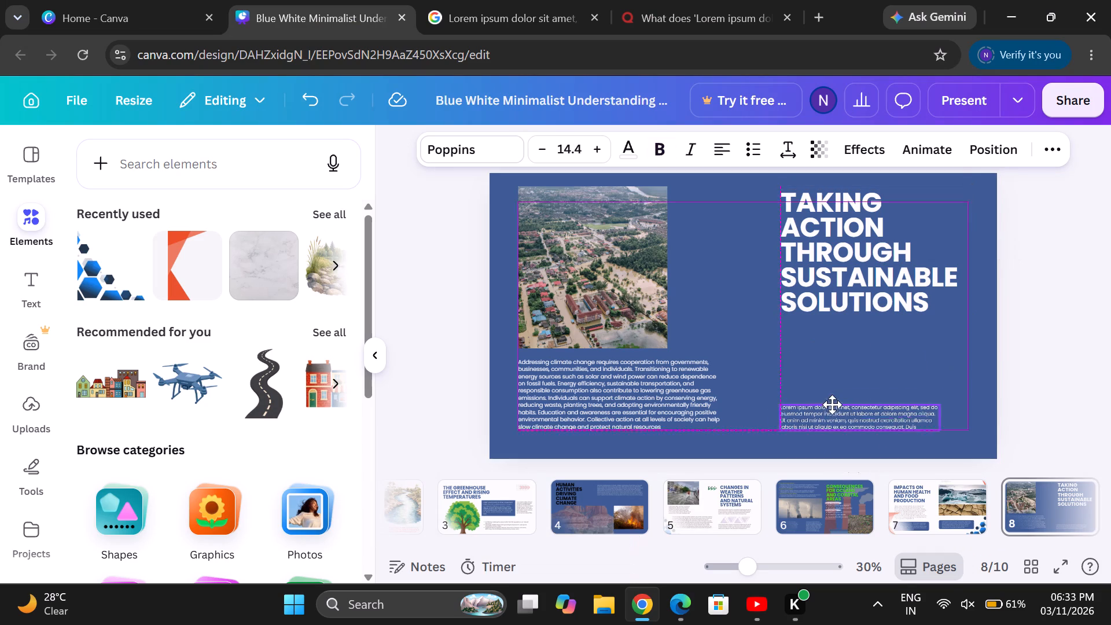
drag(832, 405, 833, 392)
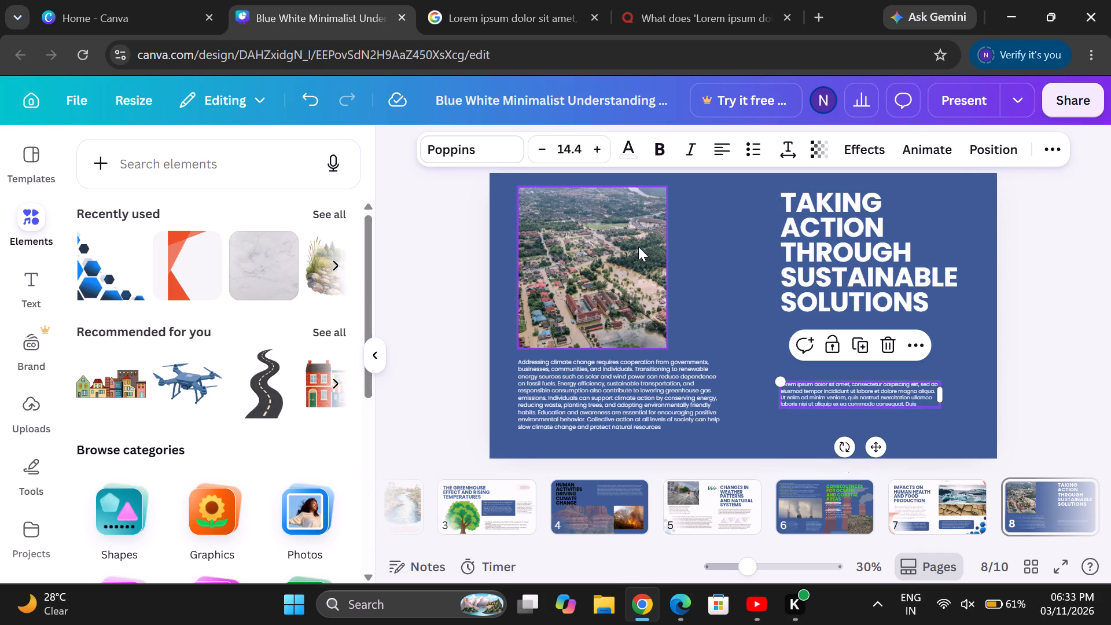
click(843, 226)
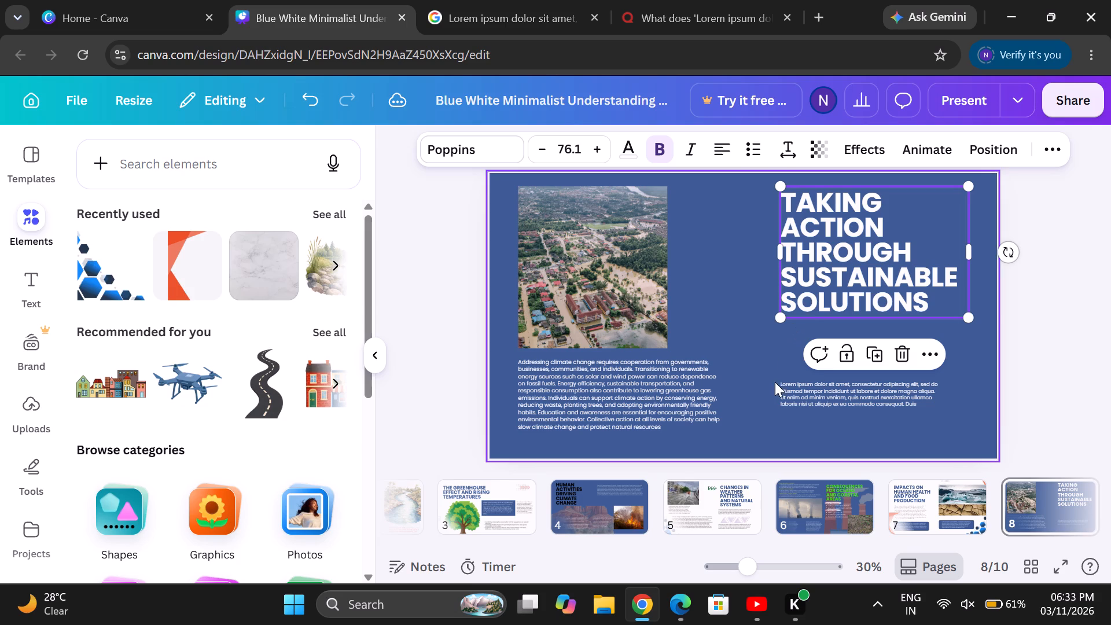
drag(808, 399, 803, 391)
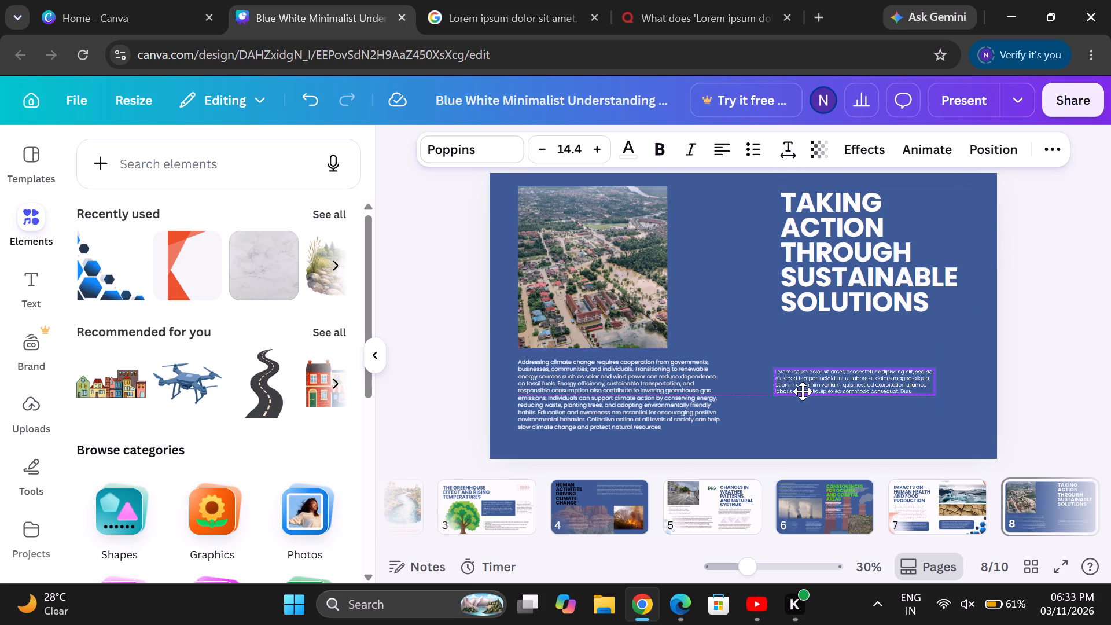
drag(803, 391, 803, 394)
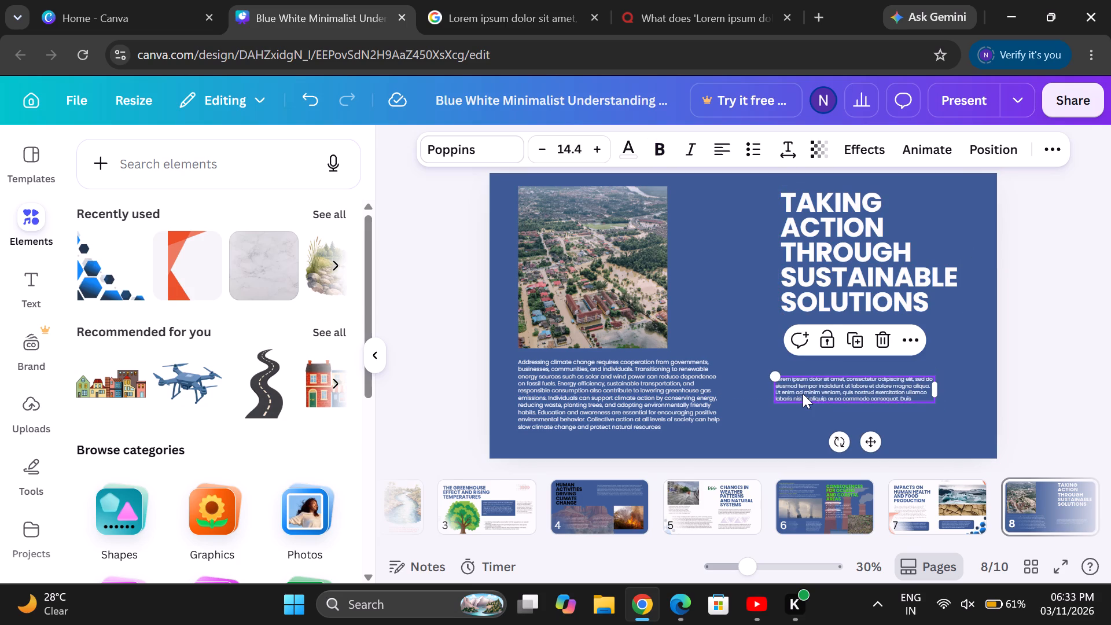